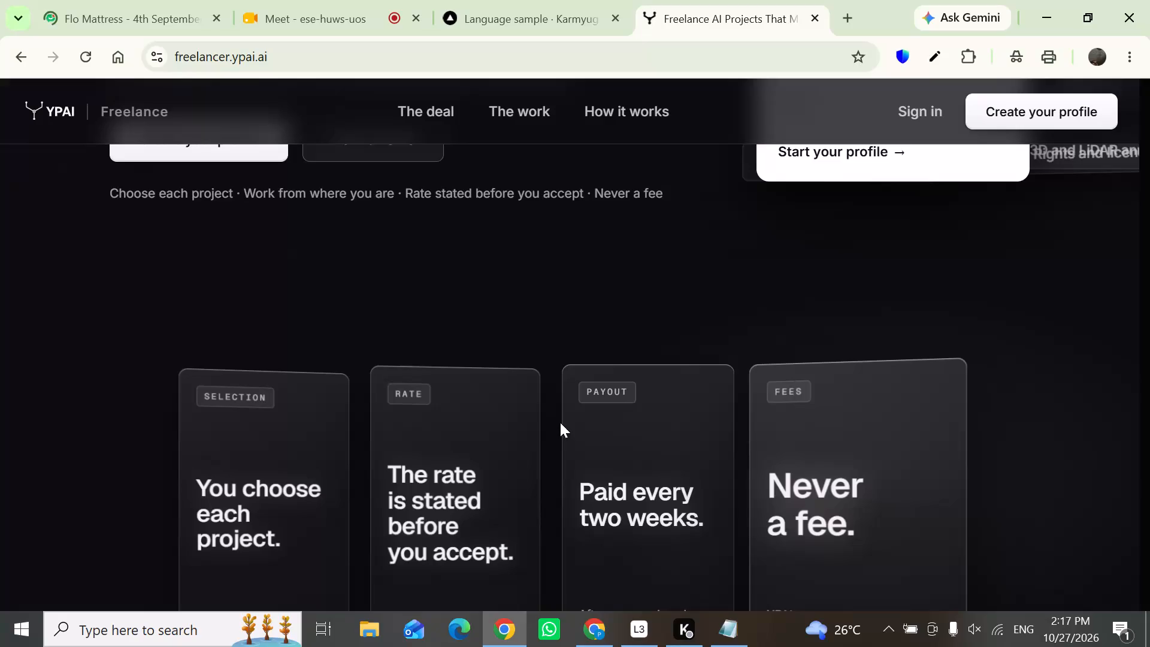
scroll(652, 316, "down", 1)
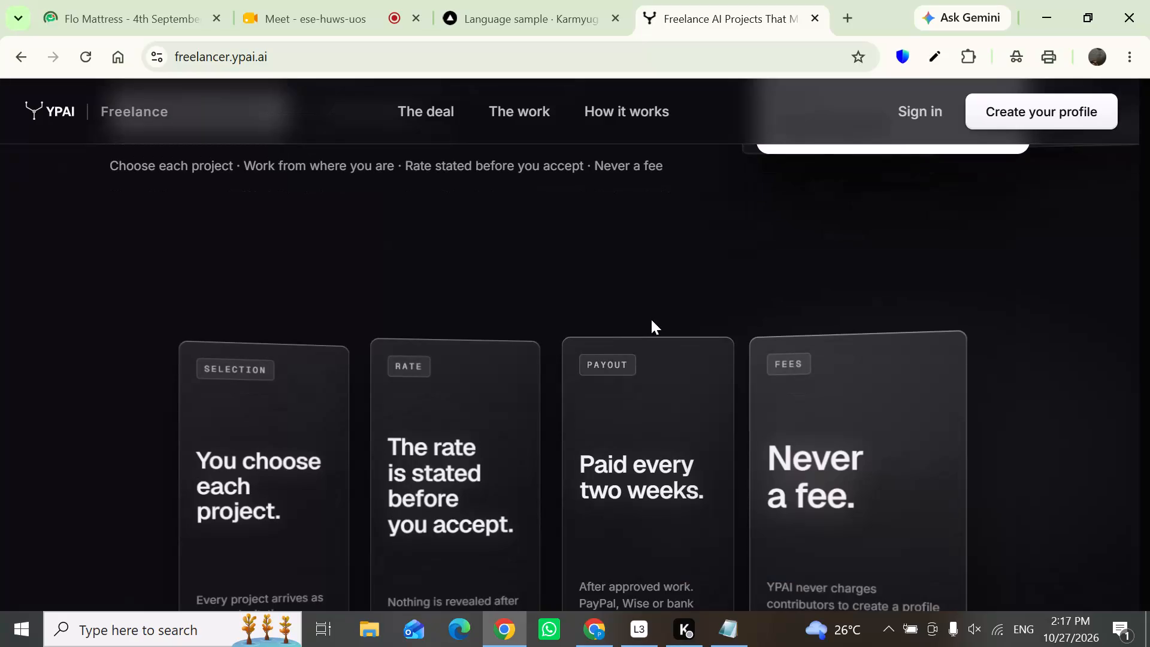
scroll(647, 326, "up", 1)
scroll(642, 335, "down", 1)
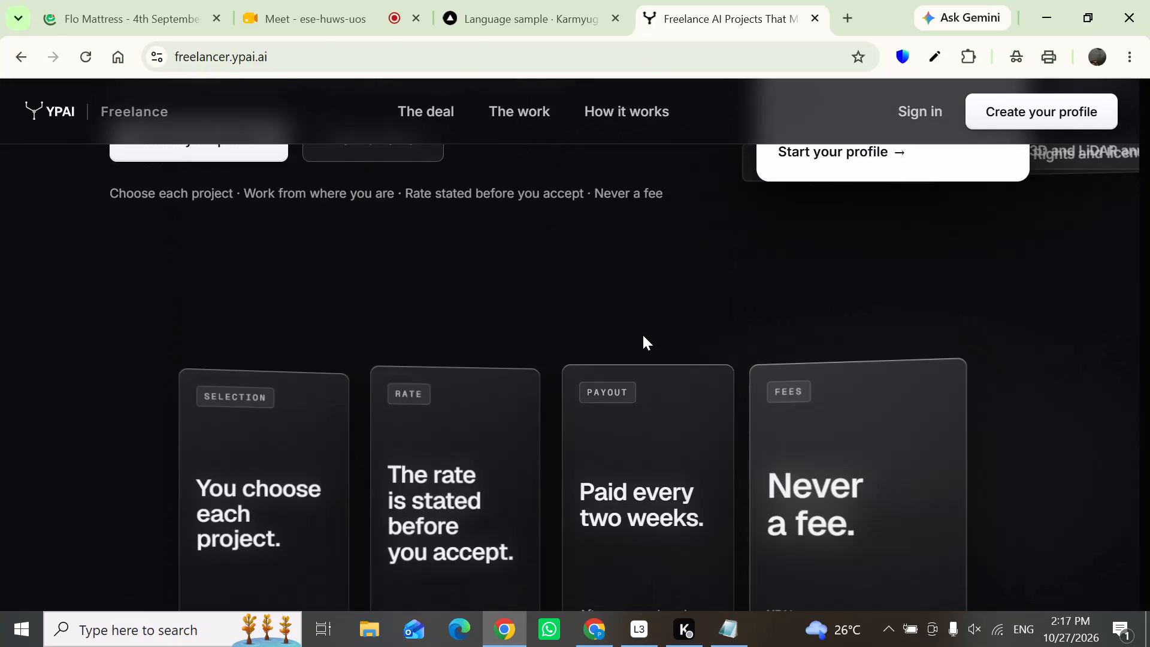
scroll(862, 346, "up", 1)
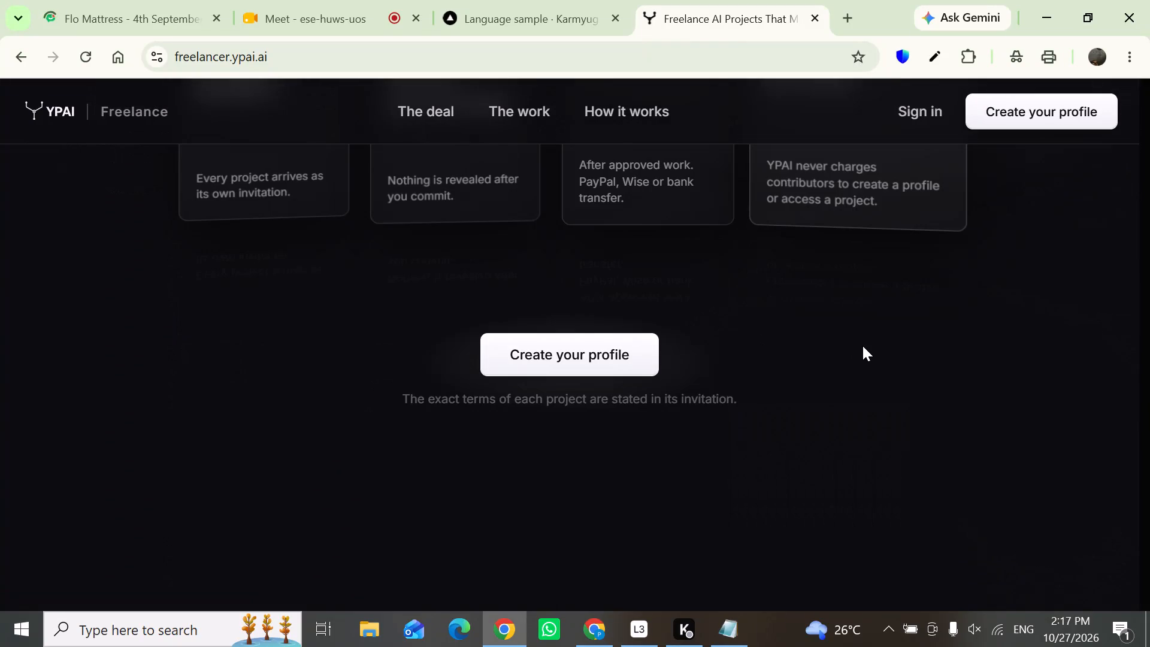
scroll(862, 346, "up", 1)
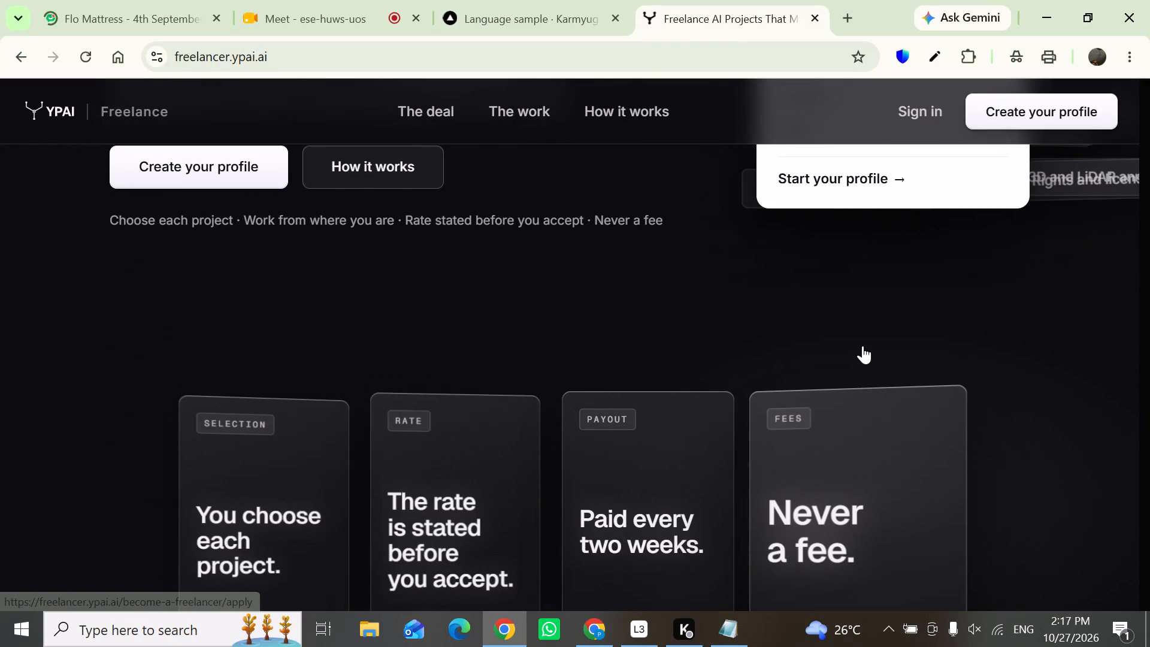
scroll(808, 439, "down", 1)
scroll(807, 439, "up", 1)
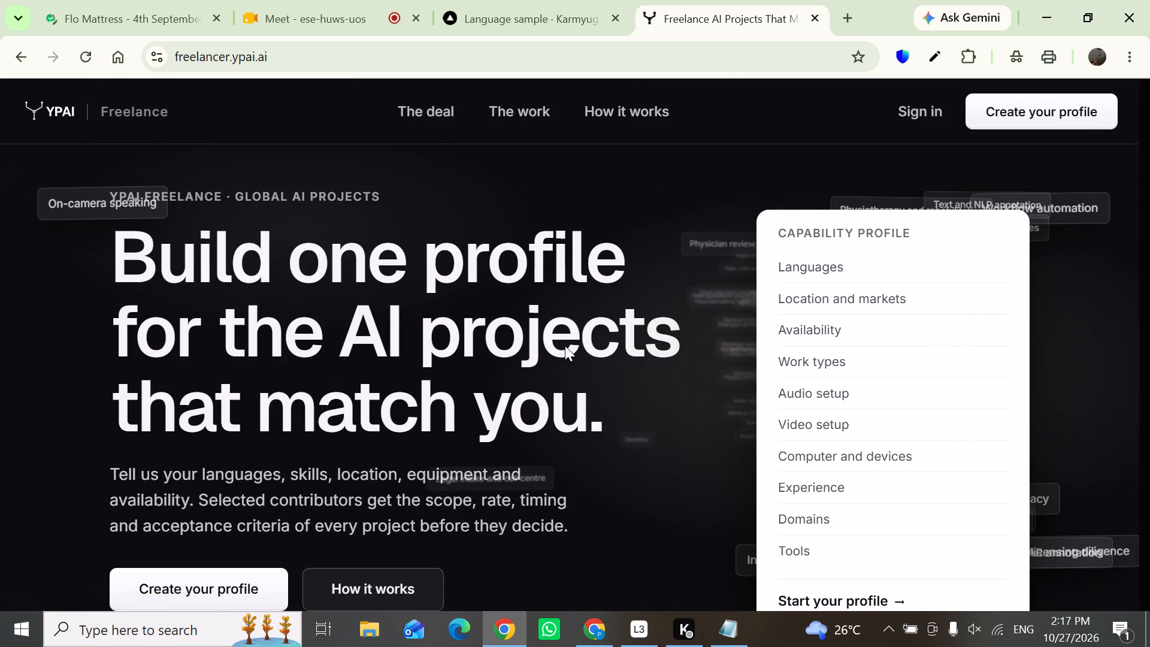
Close the YPAI Freelance page.
left_click(814, 14)
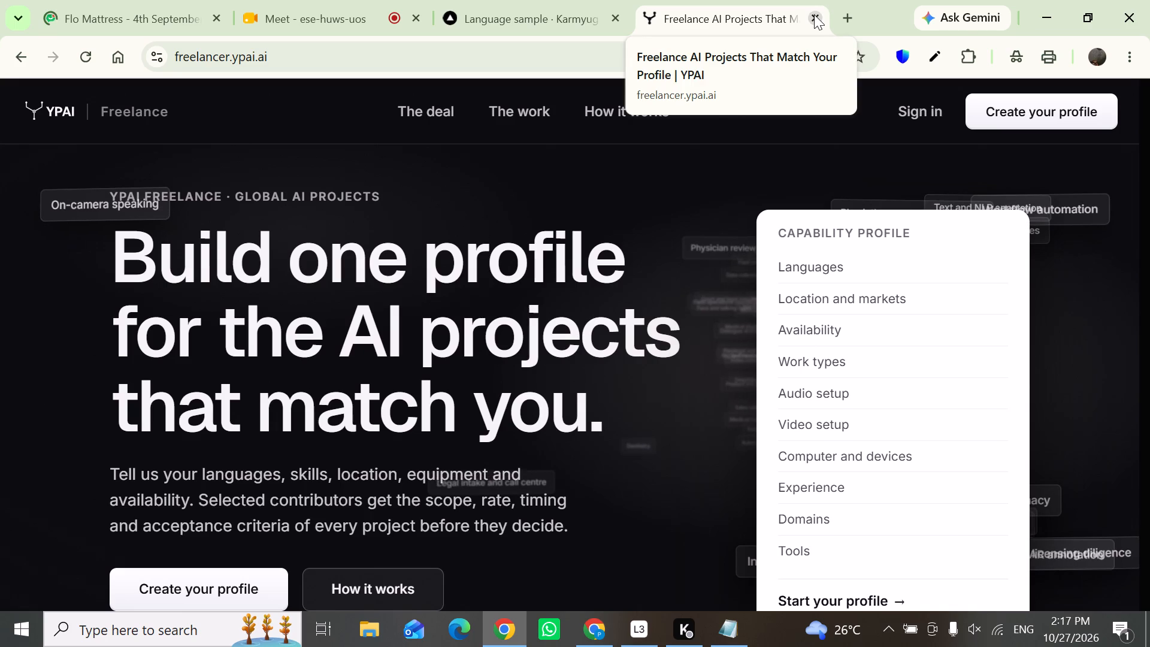
Switch to the LimeChat help desk, search the contacts for the copied phone number, and open the customer's latest ticket.
left_click(605, 637)
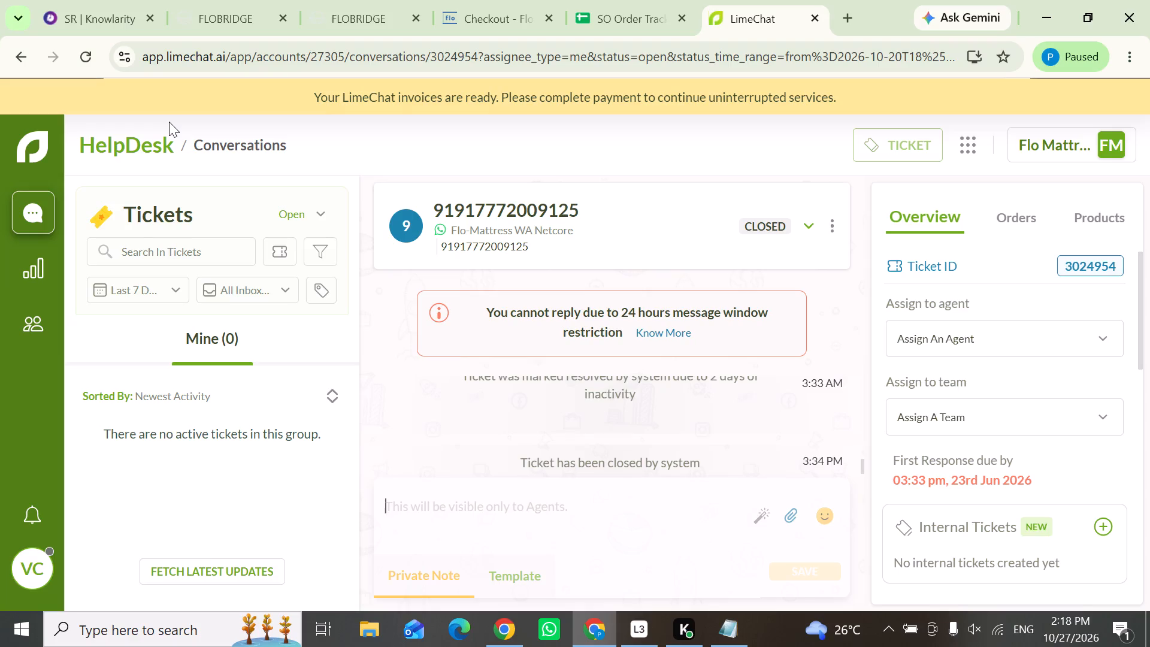
left_click(28, 325)
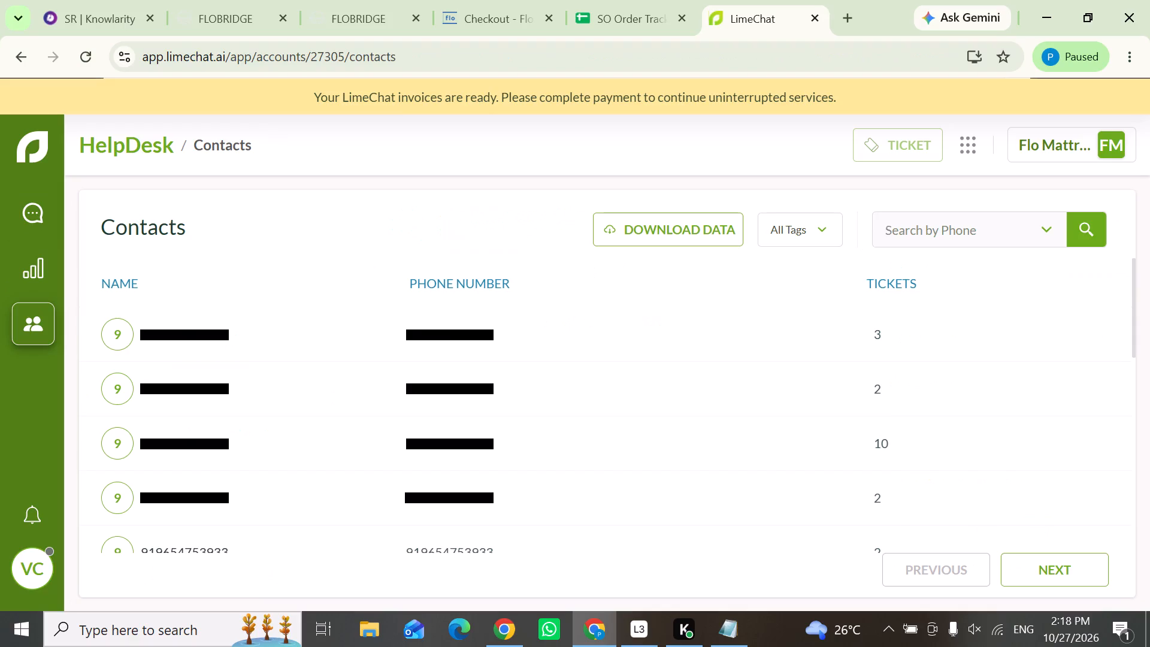
key("ctrl+v")
left_click(1081, 228)
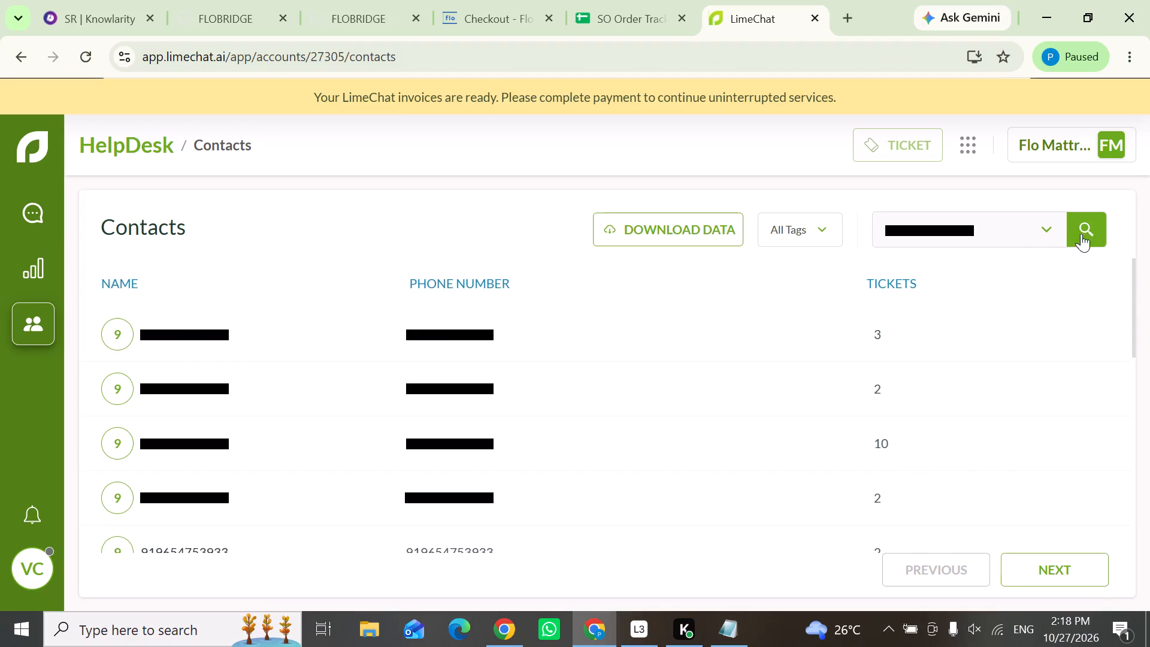
left_click(637, 337)
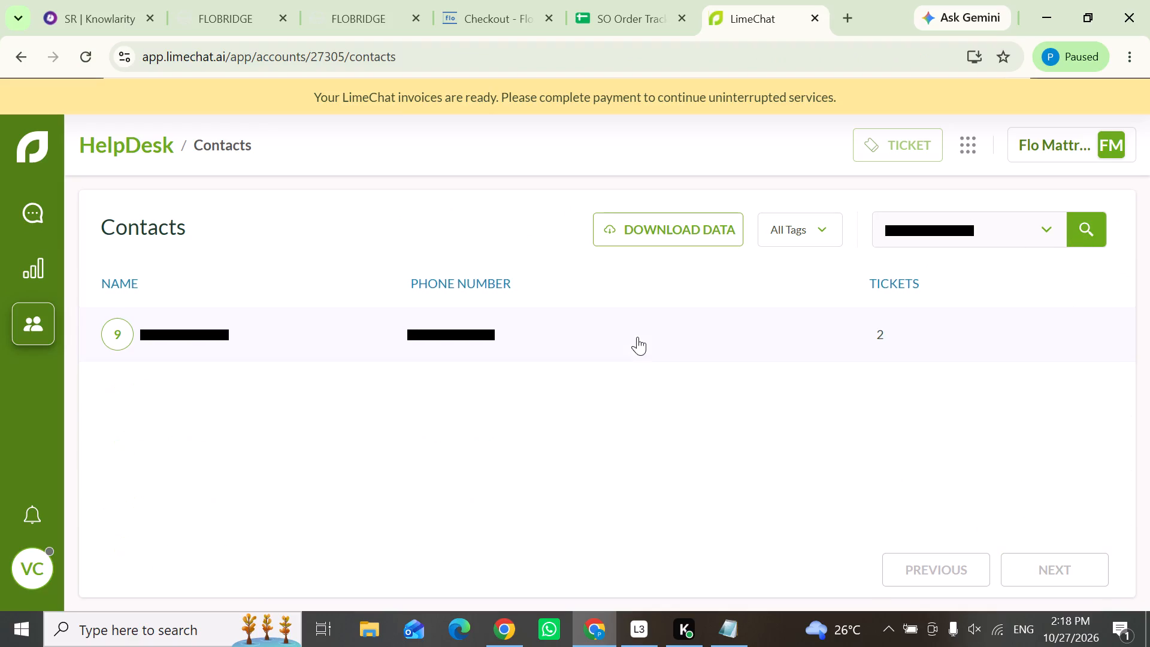
left_click(982, 487)
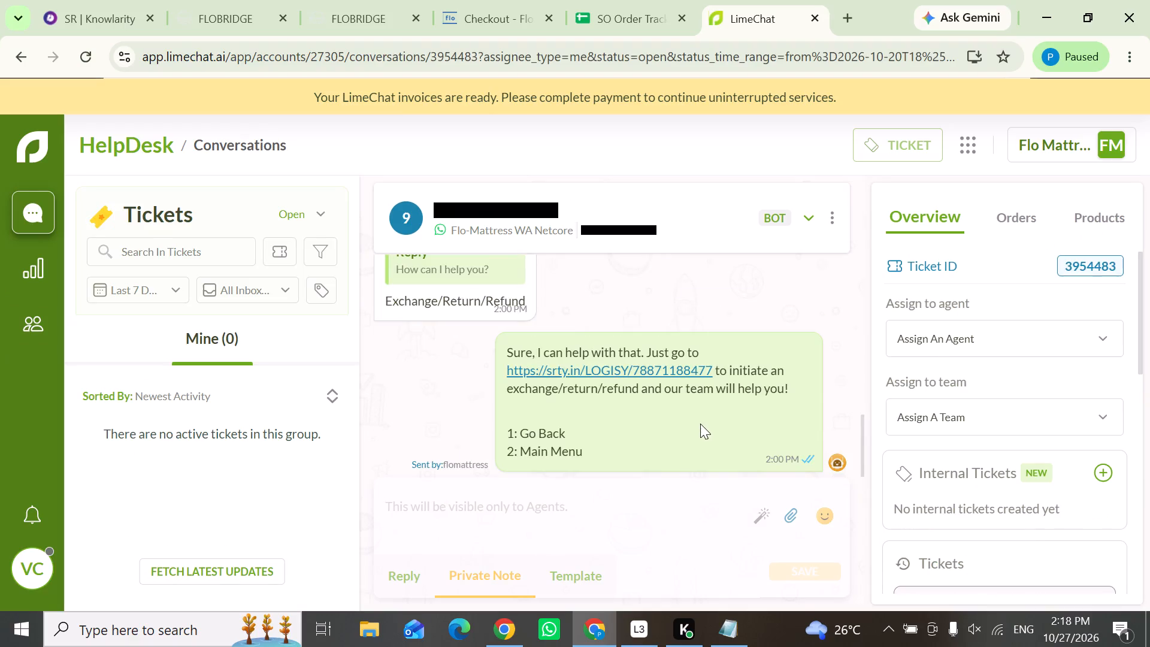
Open the customer's previous ticket and look through its conversation for the mattress photos and videos they sent.
scroll(700, 424, "up", 4)
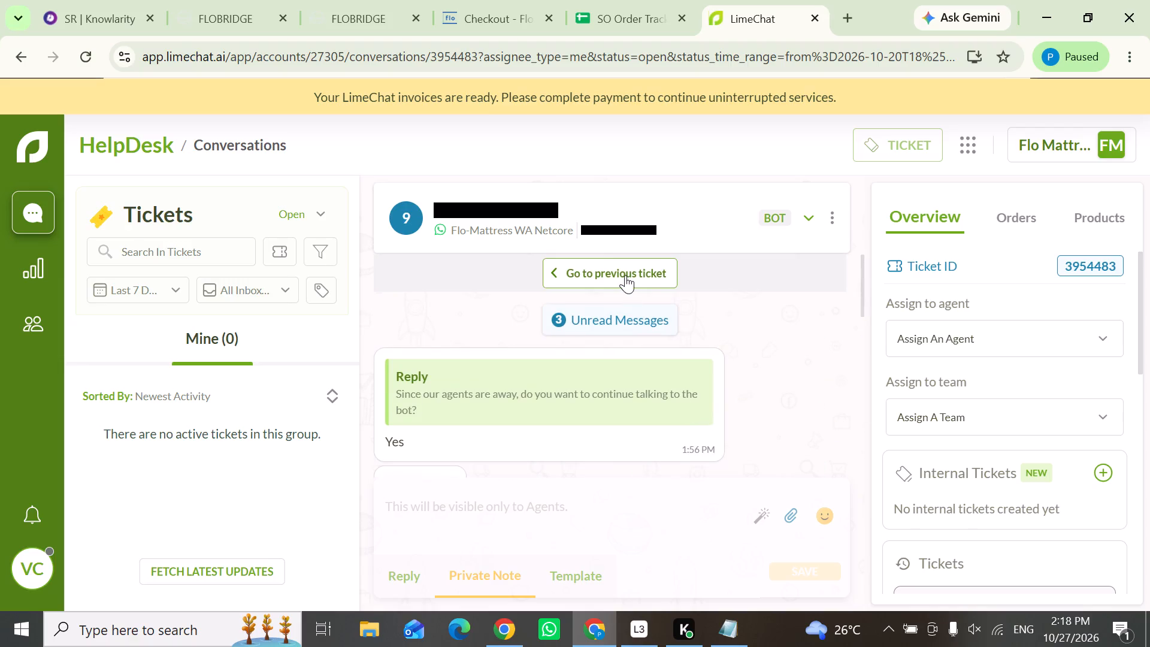
left_click(625, 275)
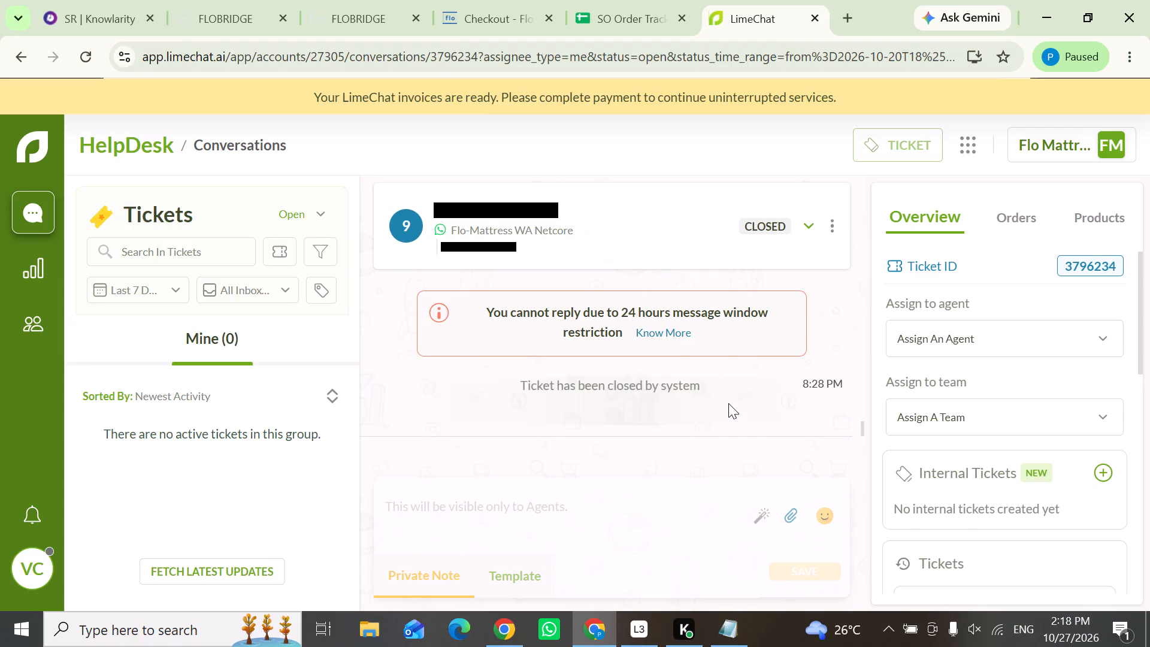
scroll(751, 403, "up", 1)
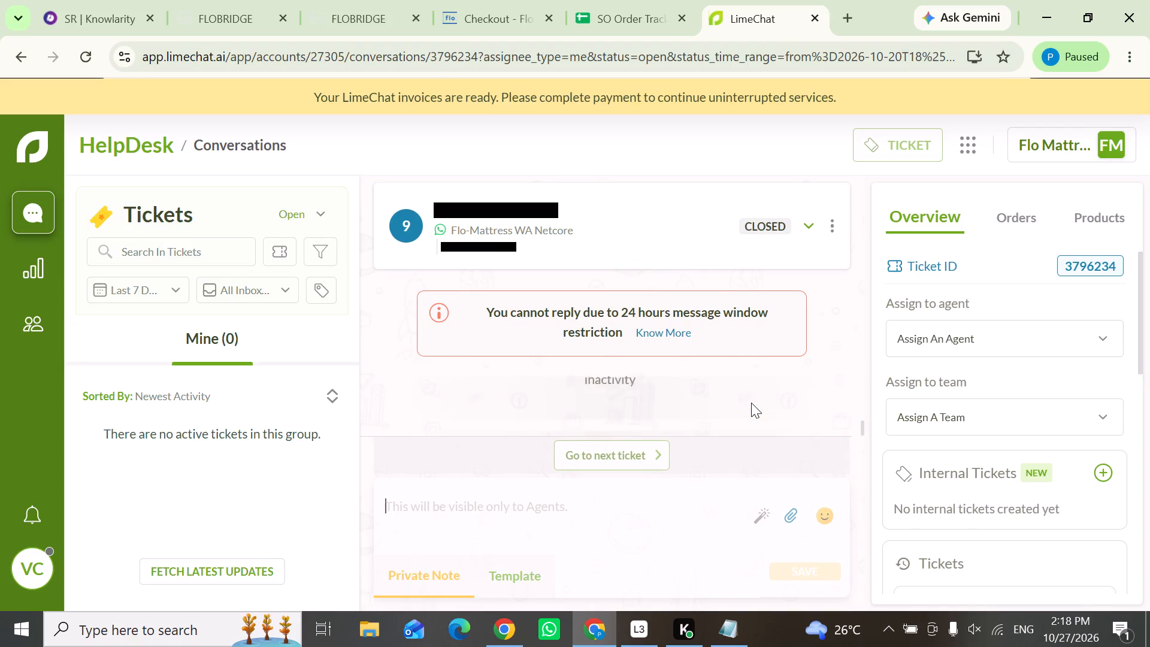
scroll(751, 403, "up", 7)
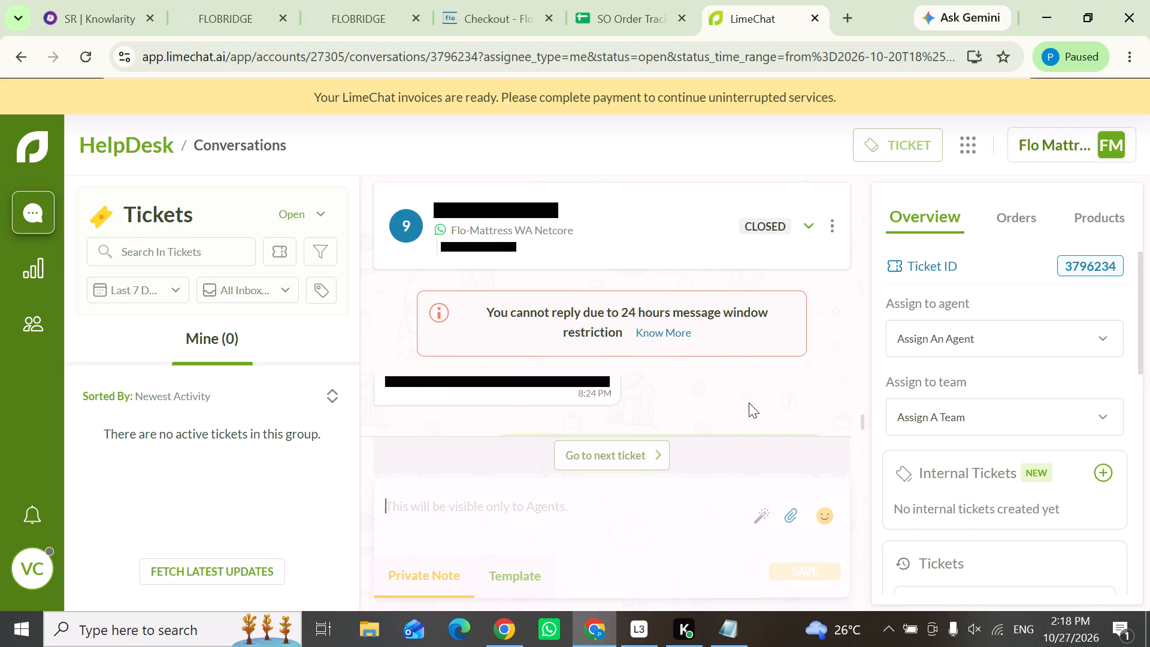
scroll(747, 403, "up", 1)
scroll(687, 406, "up", 2)
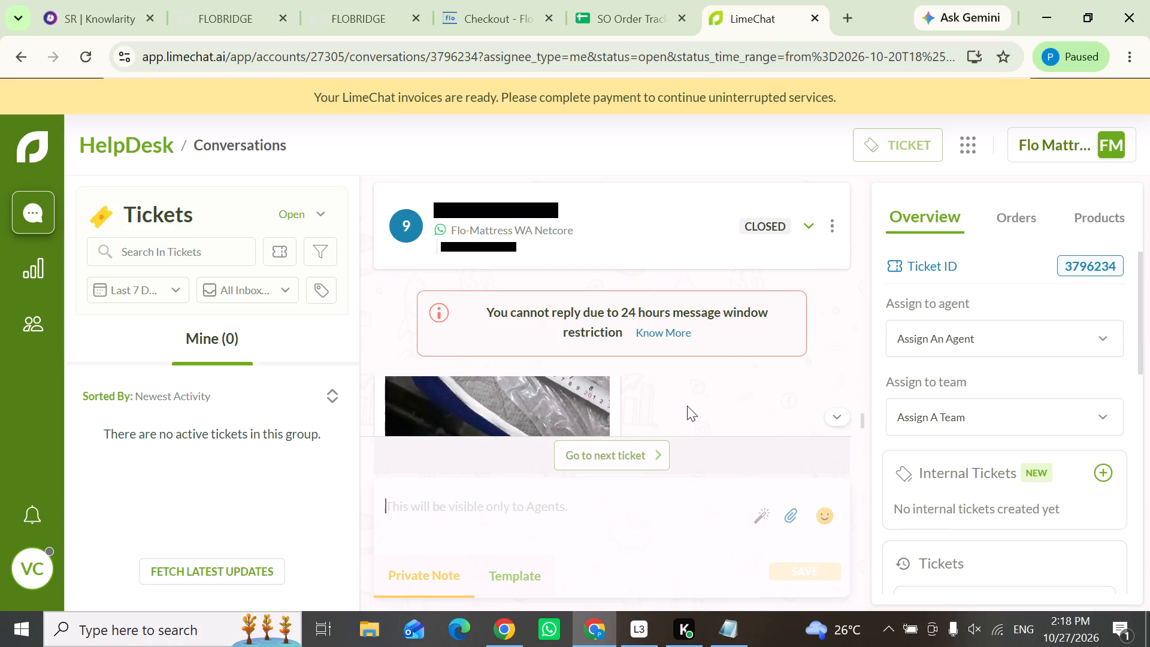
scroll(687, 406, "down", 2)
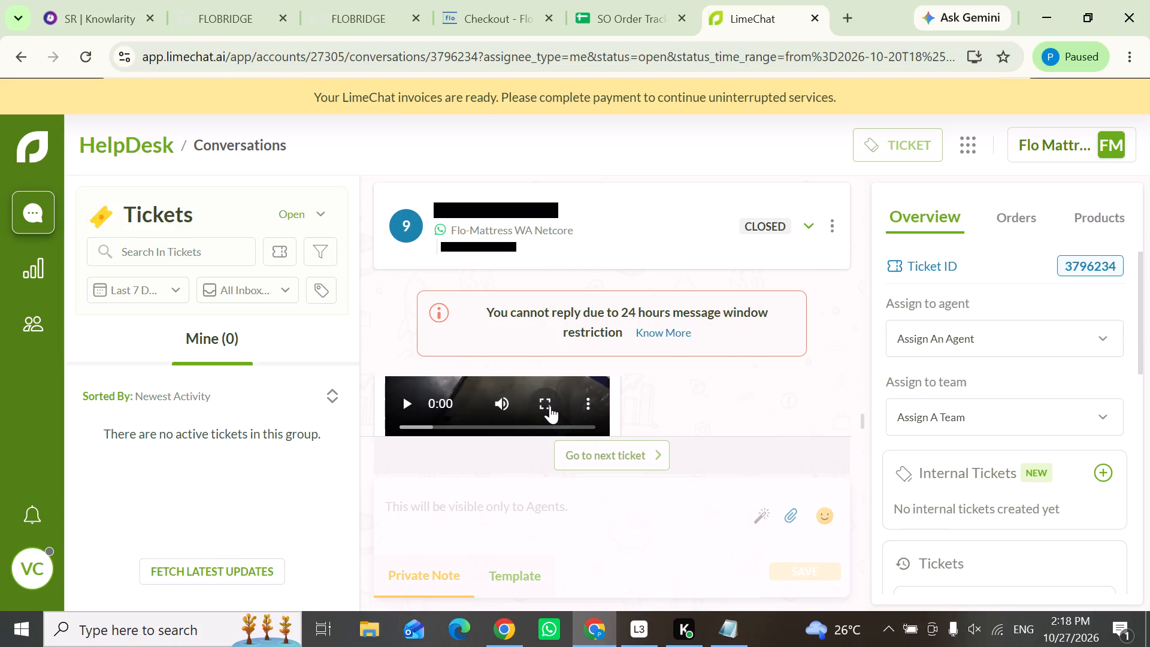
Play the customer's mattress video in full screen, pause at 0:06 on the tape measure at the mattress edge, and capture a screenshot.
left_click(550, 406)
left_click(24, 602)
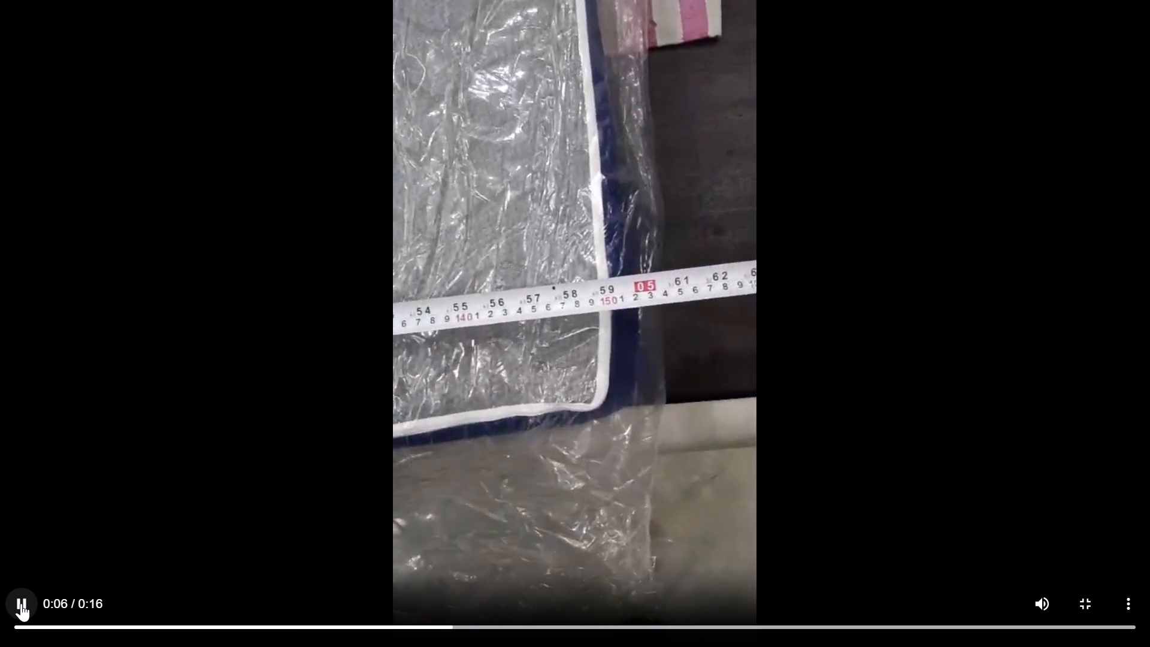
left_click(21, 603)
left_click(21, 603)
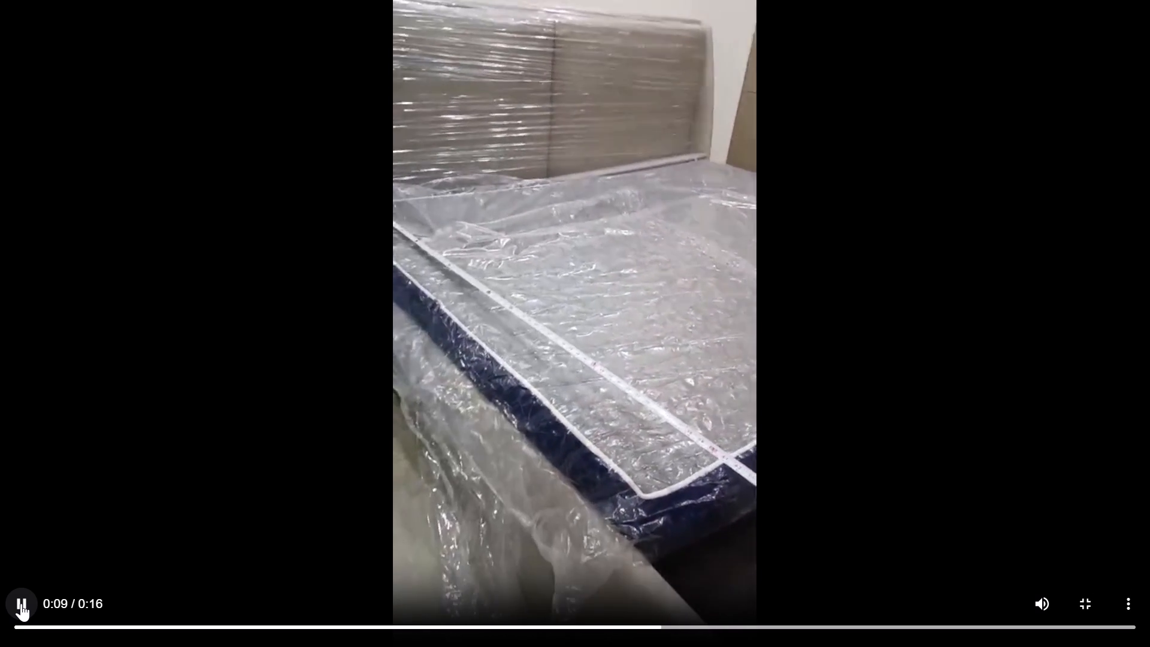
left_click(588, 618)
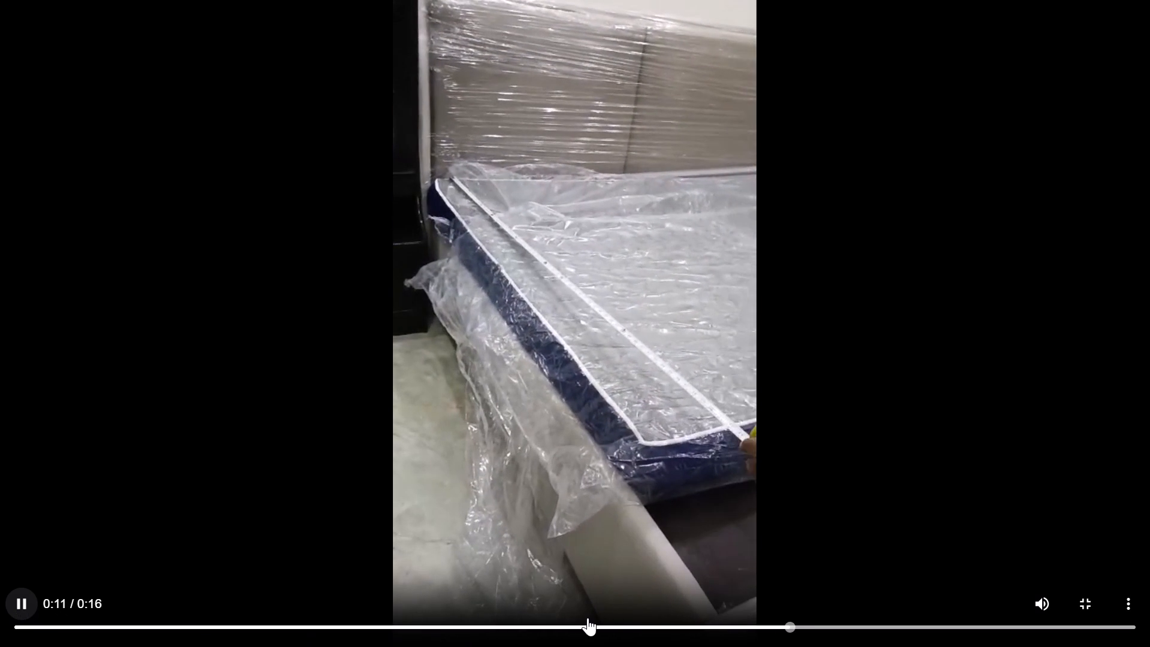
left_click(588, 625)
left_click(322, 625)
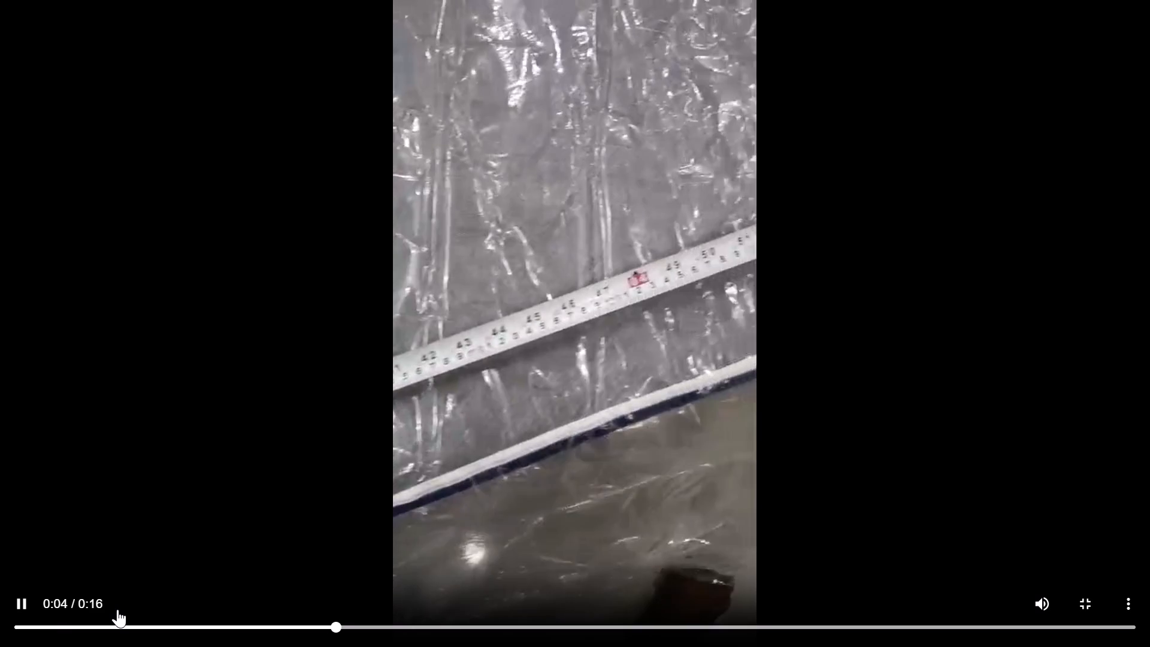
left_click(21, 603)
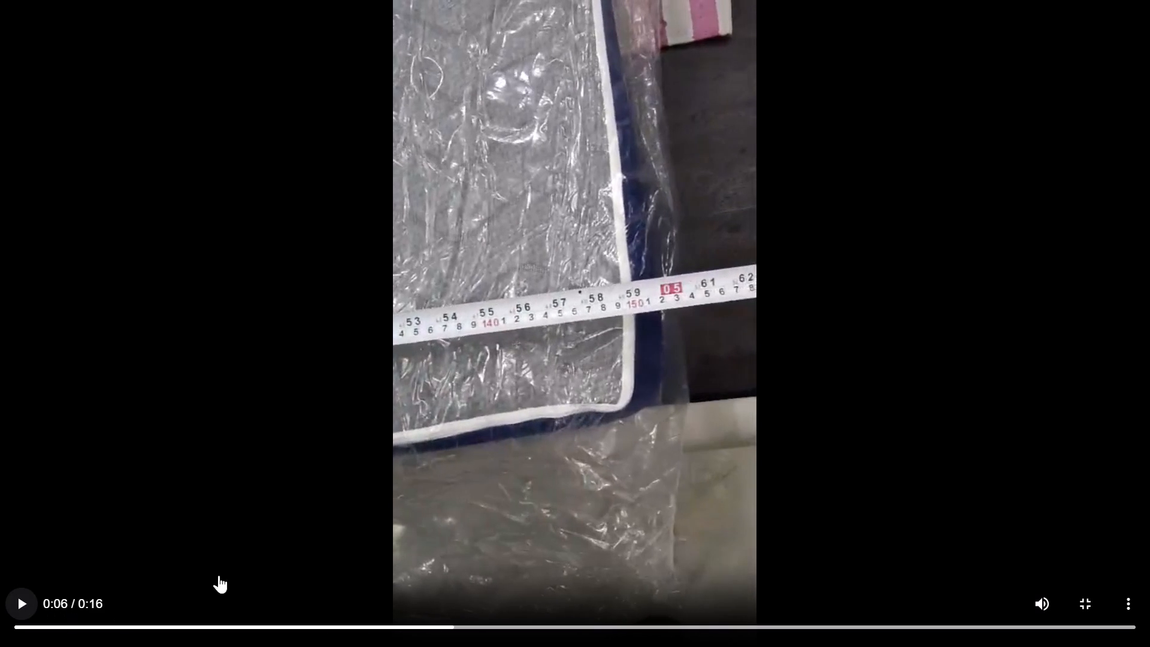
key("super+Print")
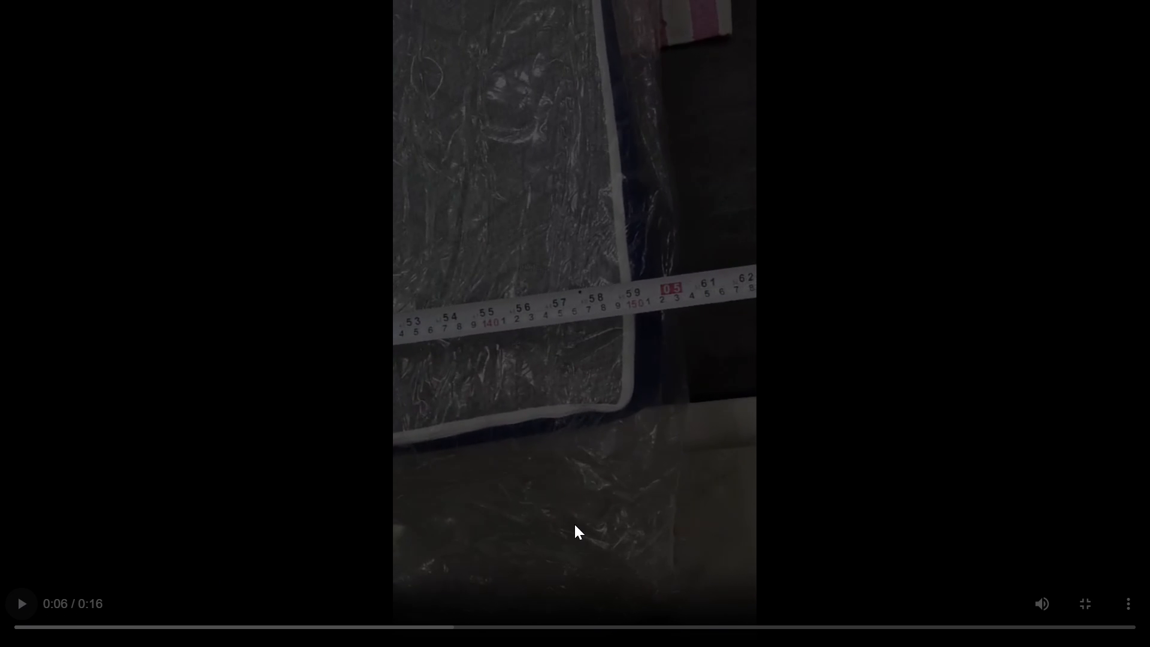
left_click(1085, 606)
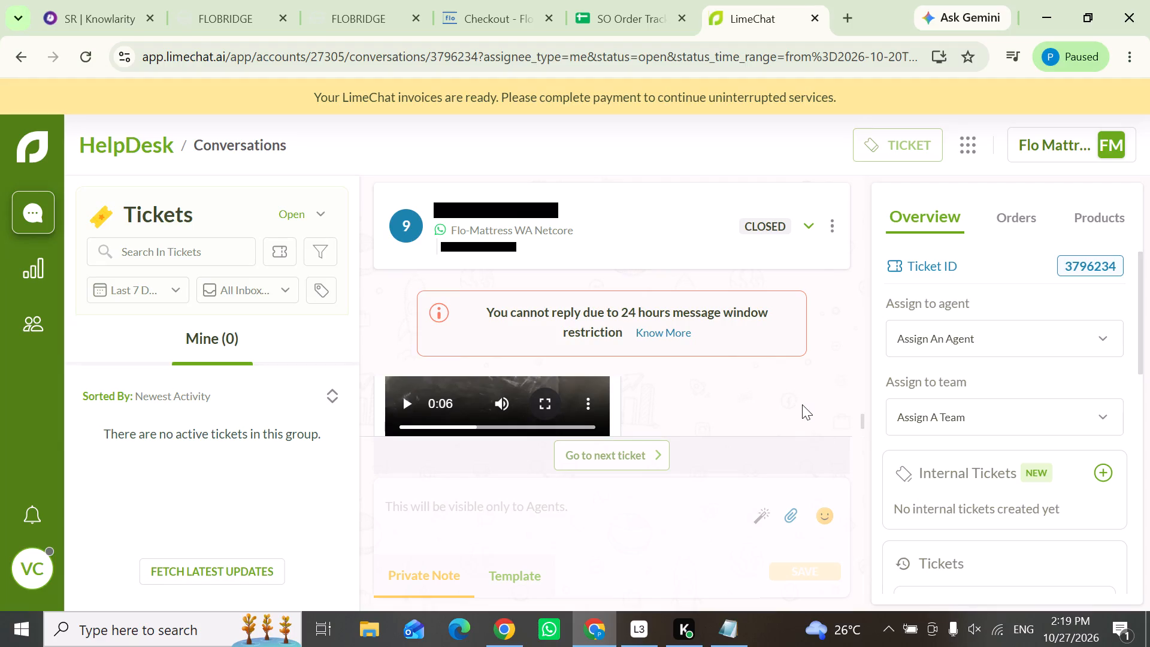
Capture a screenshot of the ticket conversation page showing the customer's video.
key("super+Print")
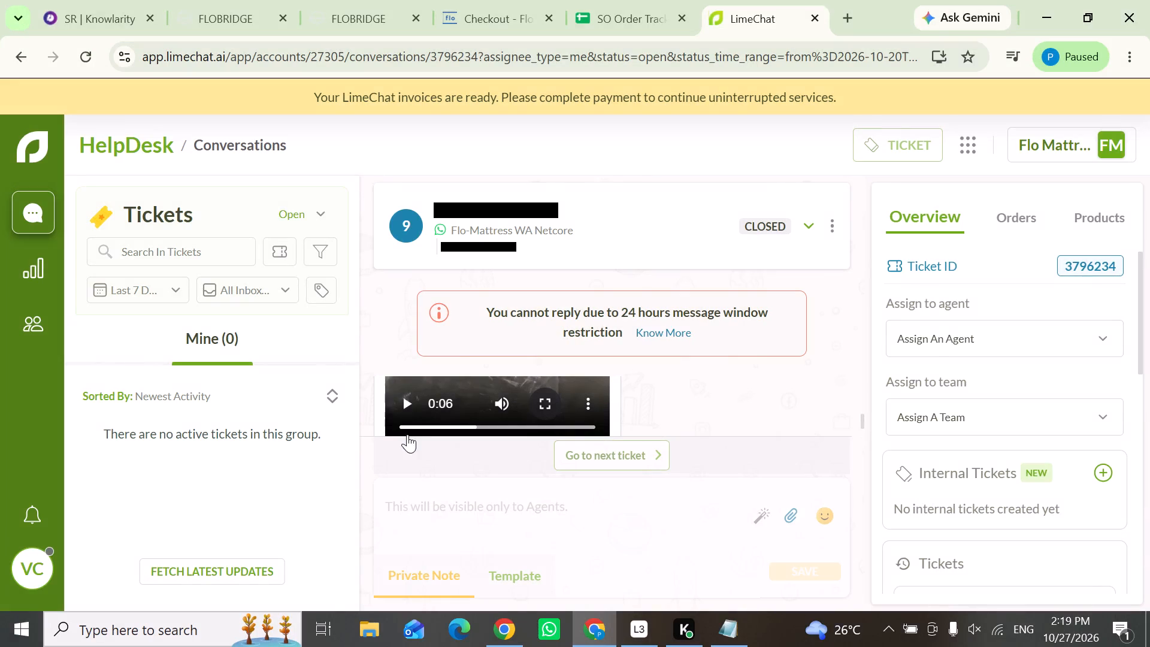
left_click(201, 0)
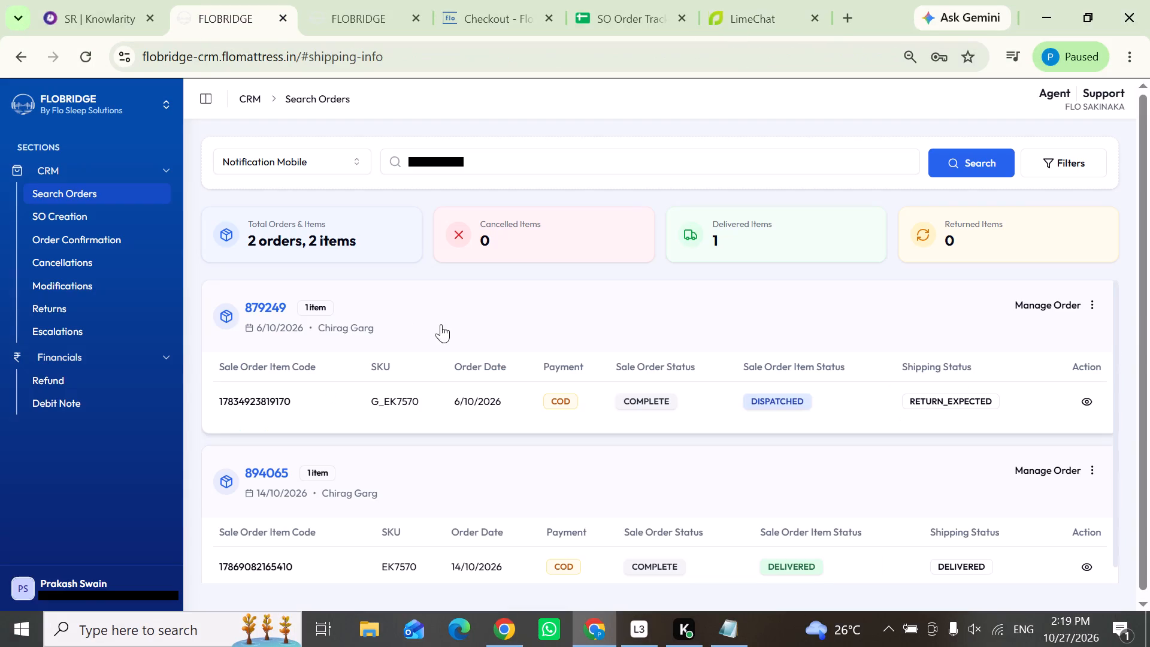
scroll(991, 483, "down", 2)
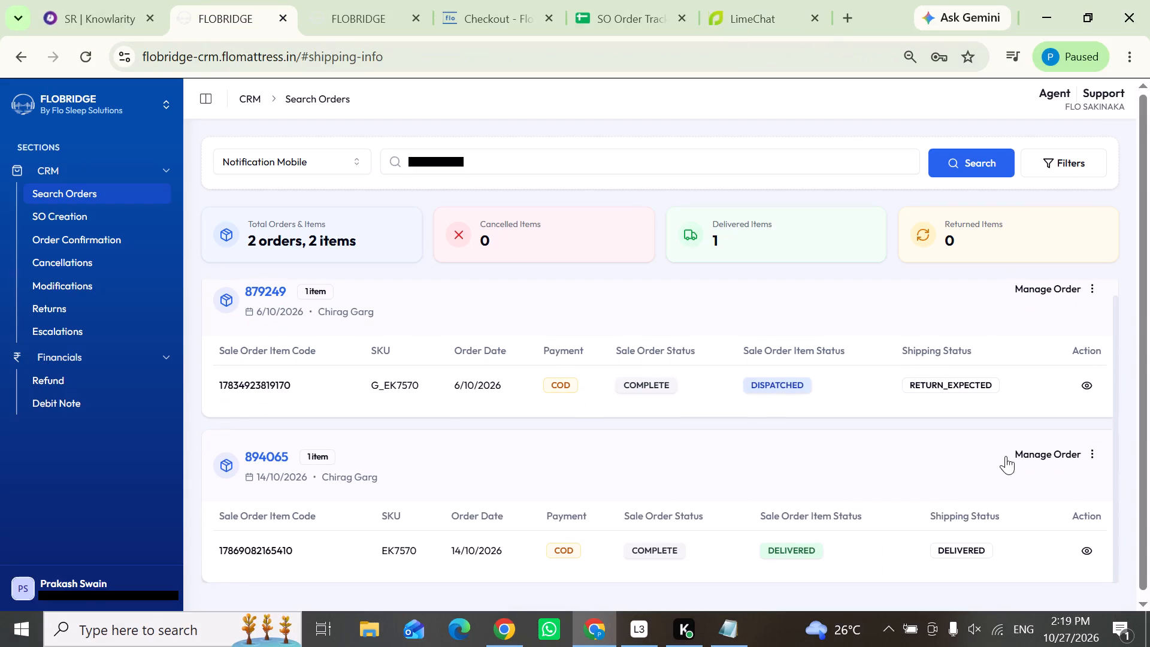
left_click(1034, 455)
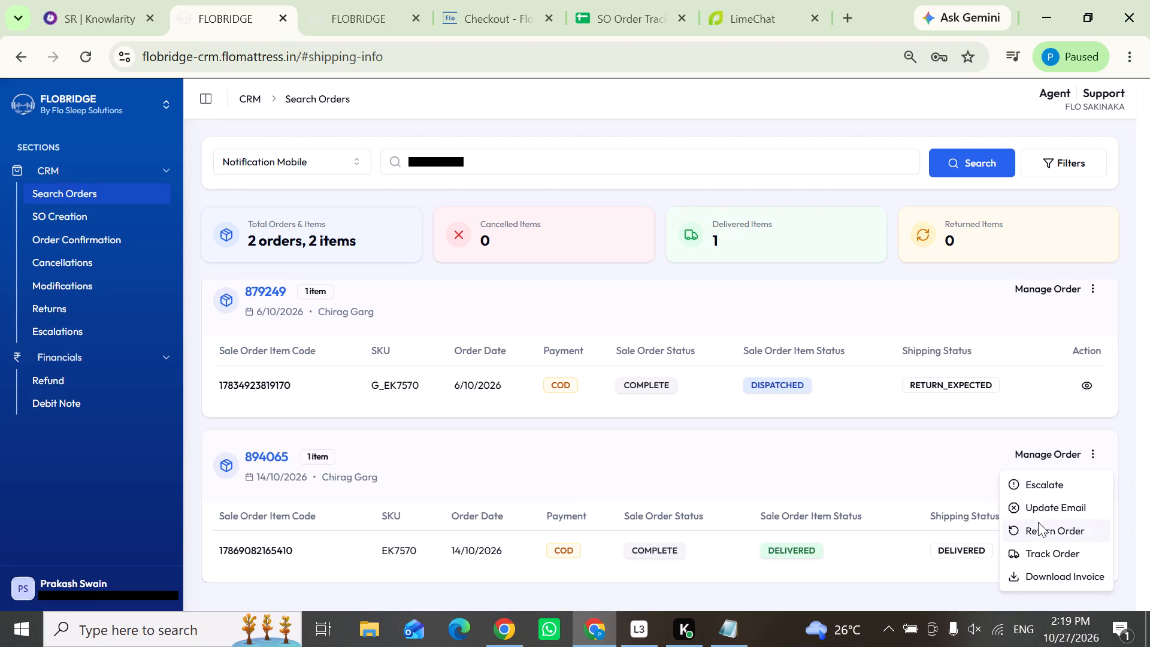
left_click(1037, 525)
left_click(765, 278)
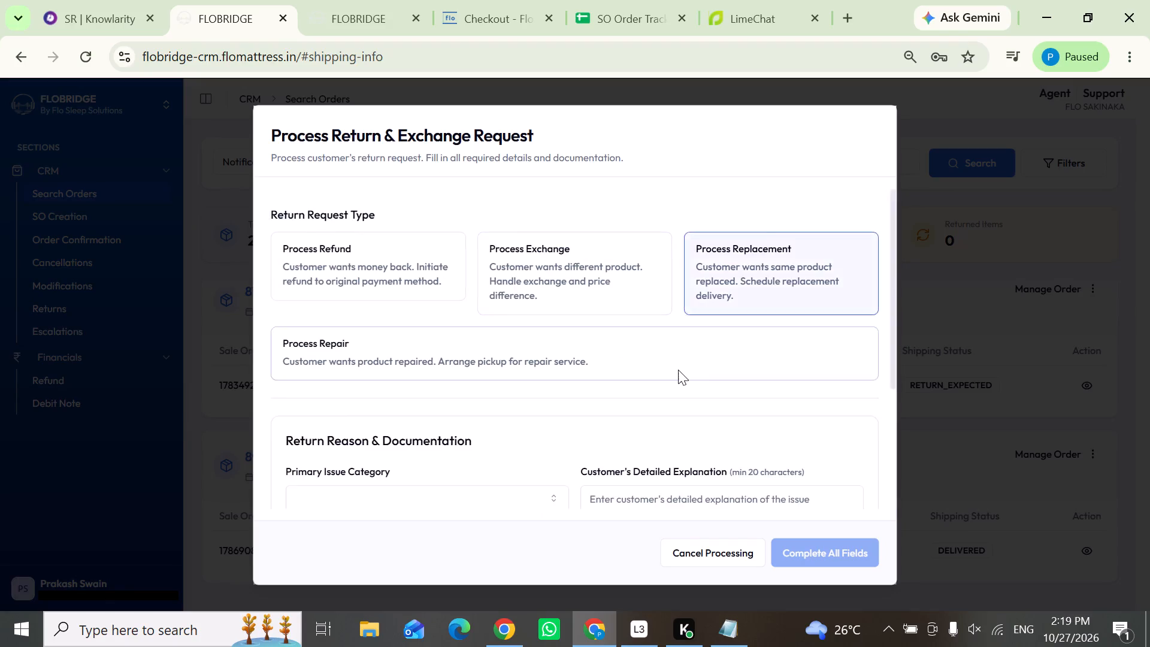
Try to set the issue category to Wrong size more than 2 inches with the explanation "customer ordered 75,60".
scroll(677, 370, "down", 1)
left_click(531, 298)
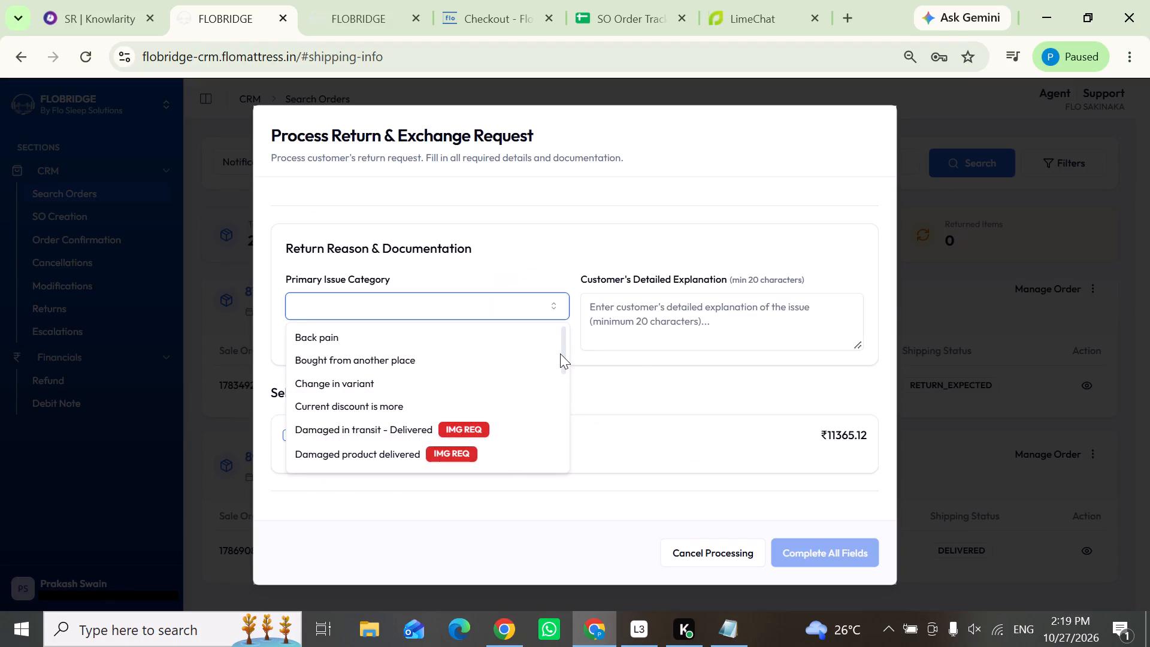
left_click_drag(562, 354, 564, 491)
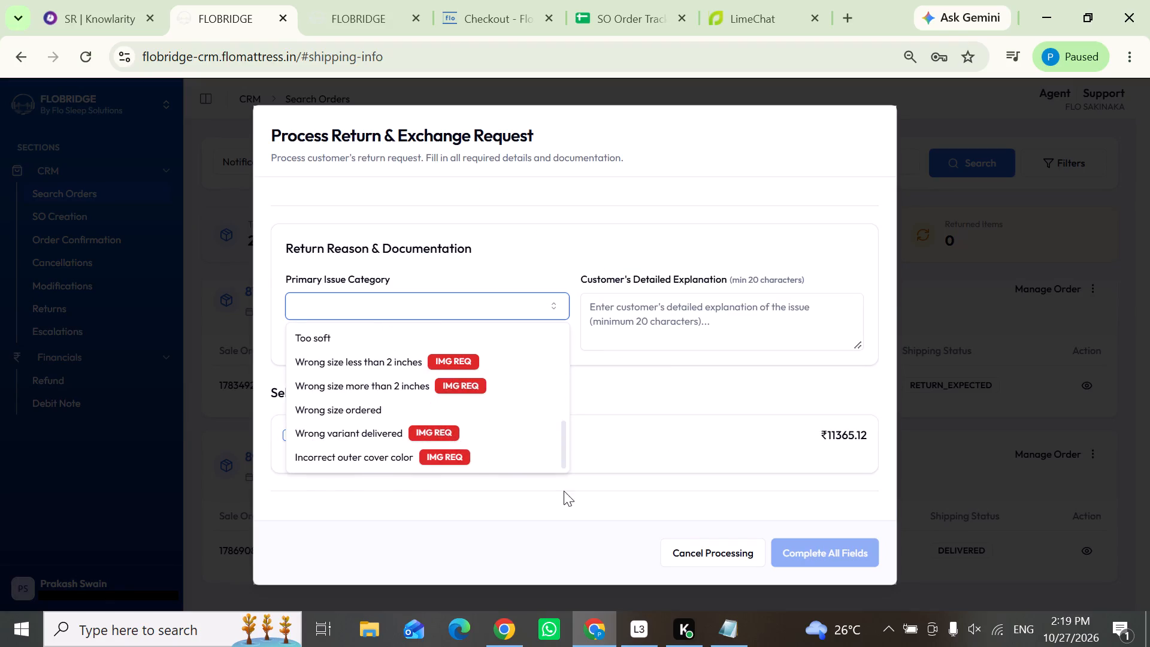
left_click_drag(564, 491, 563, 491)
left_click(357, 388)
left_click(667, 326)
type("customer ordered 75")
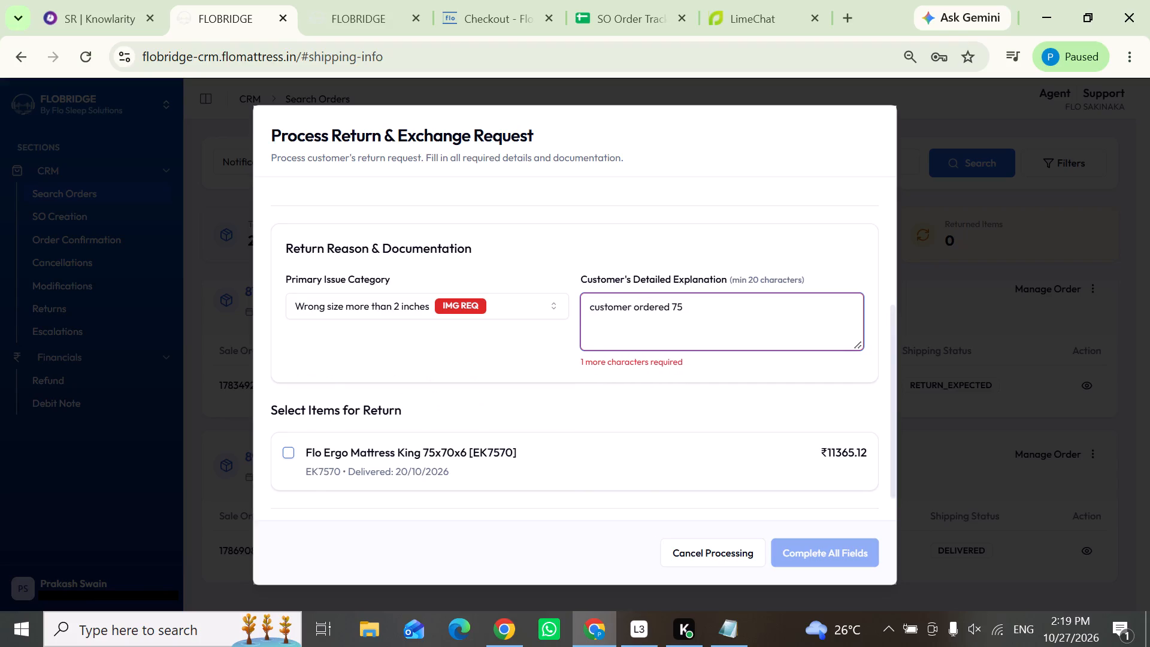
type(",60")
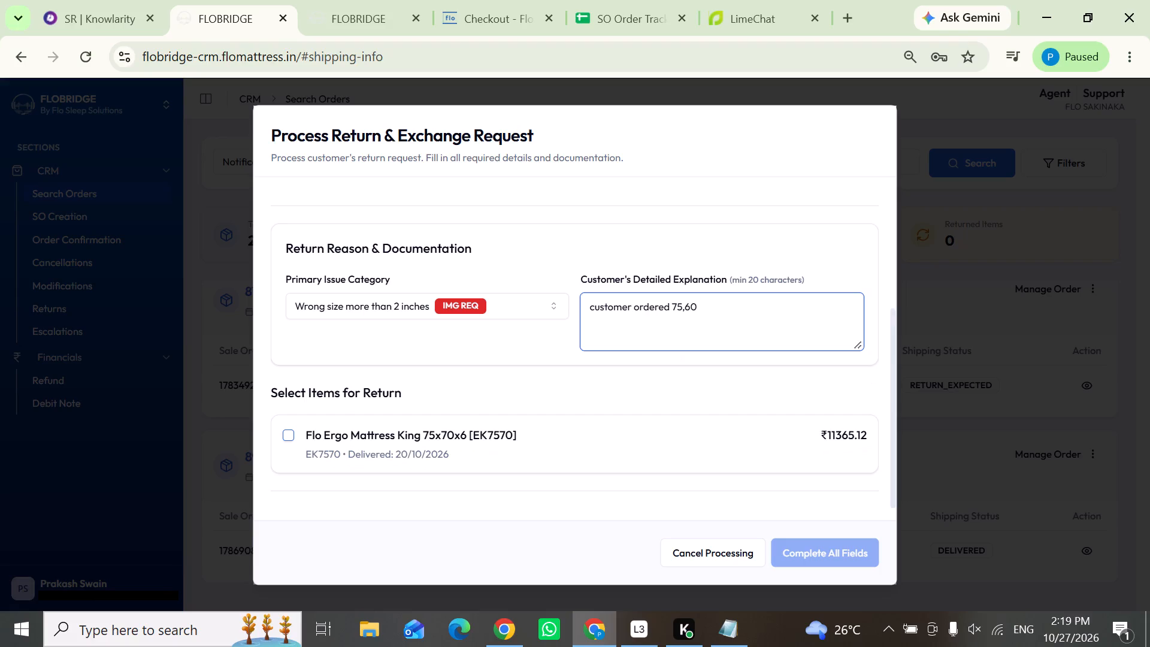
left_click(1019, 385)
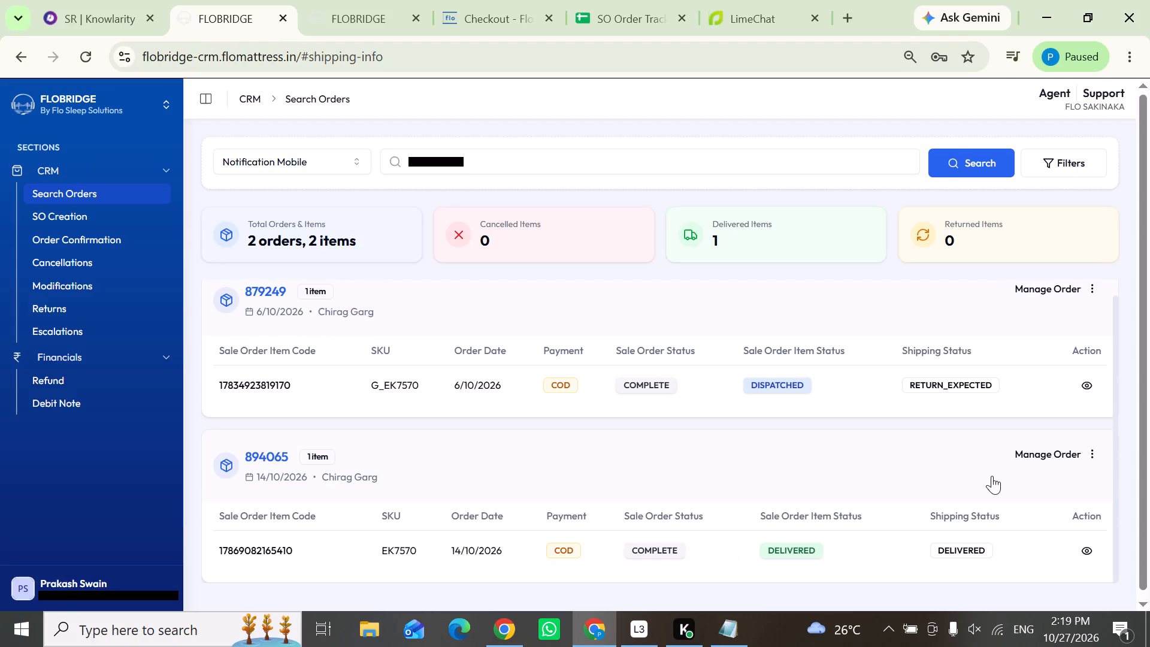
left_click(1075, 463)
left_click(1037, 531)
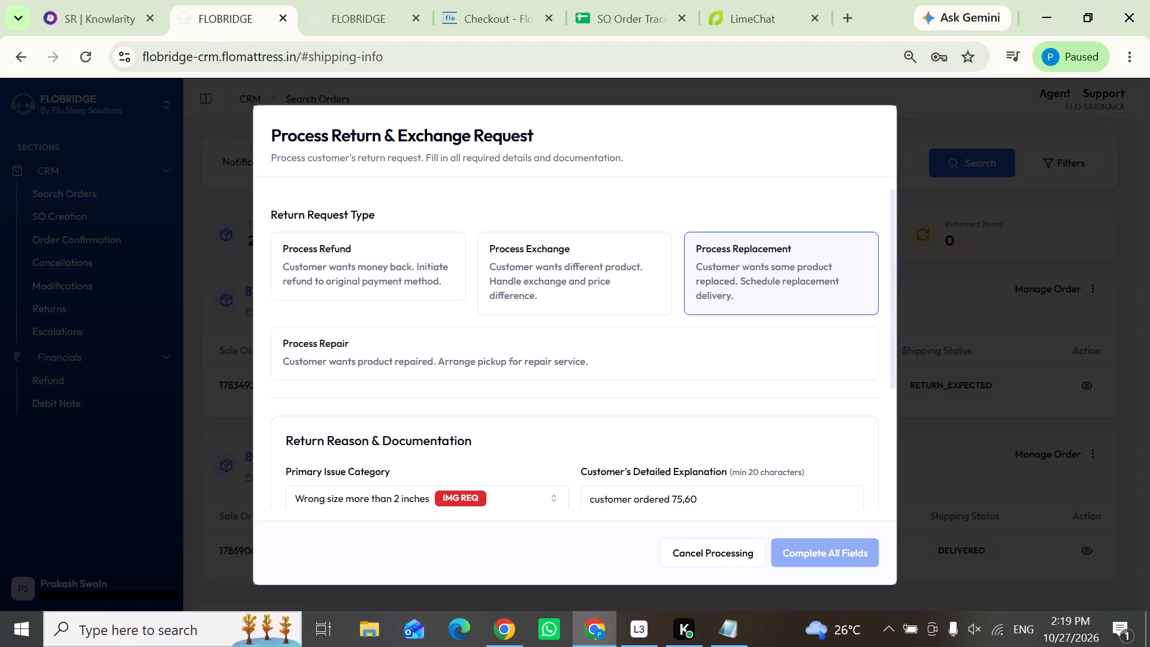
left_click(731, 492)
key("BackSpace")
key("BackSpace")
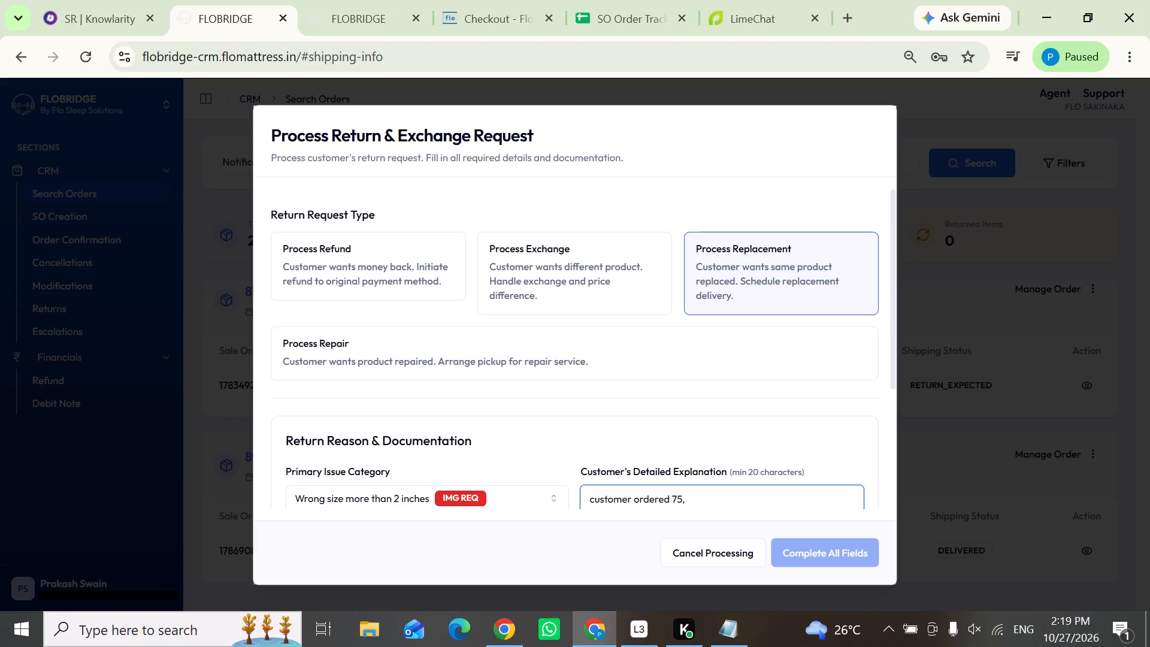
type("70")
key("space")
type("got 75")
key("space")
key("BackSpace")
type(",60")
Include the Flo Ergo Mattress King 75x70x6 in the return and upload Screenshot (607) and Screenshot (608) as its product images.
scroll(756, 462, "down", 1)
left_click(289, 433)
scroll(482, 361, "down", 1)
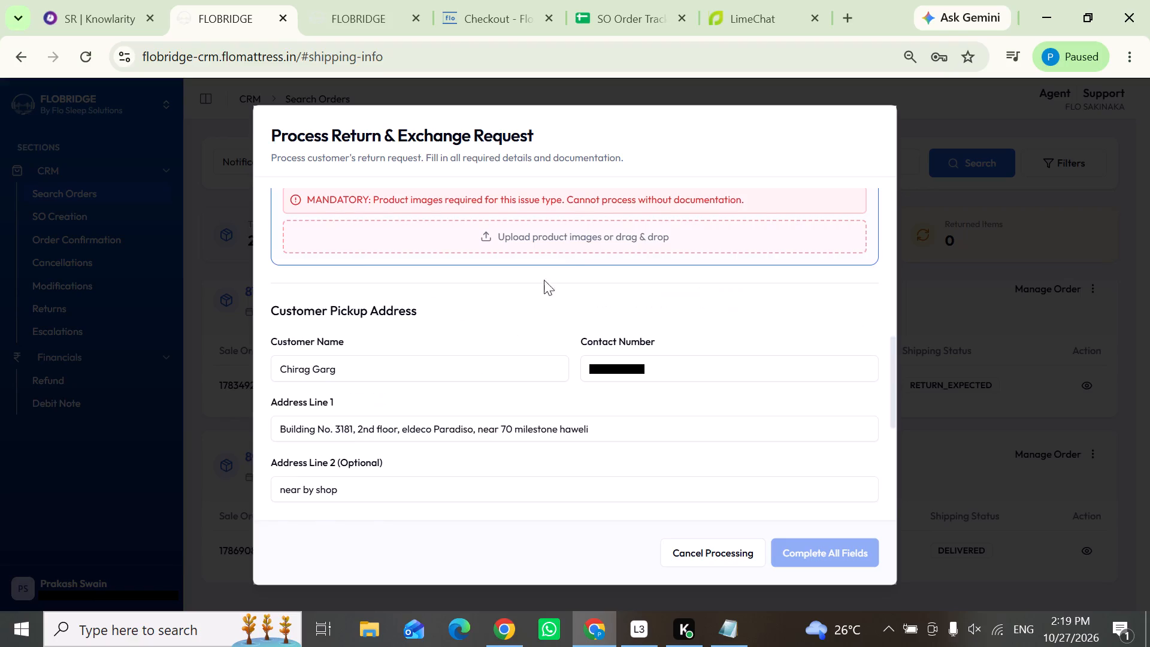
left_click(562, 246)
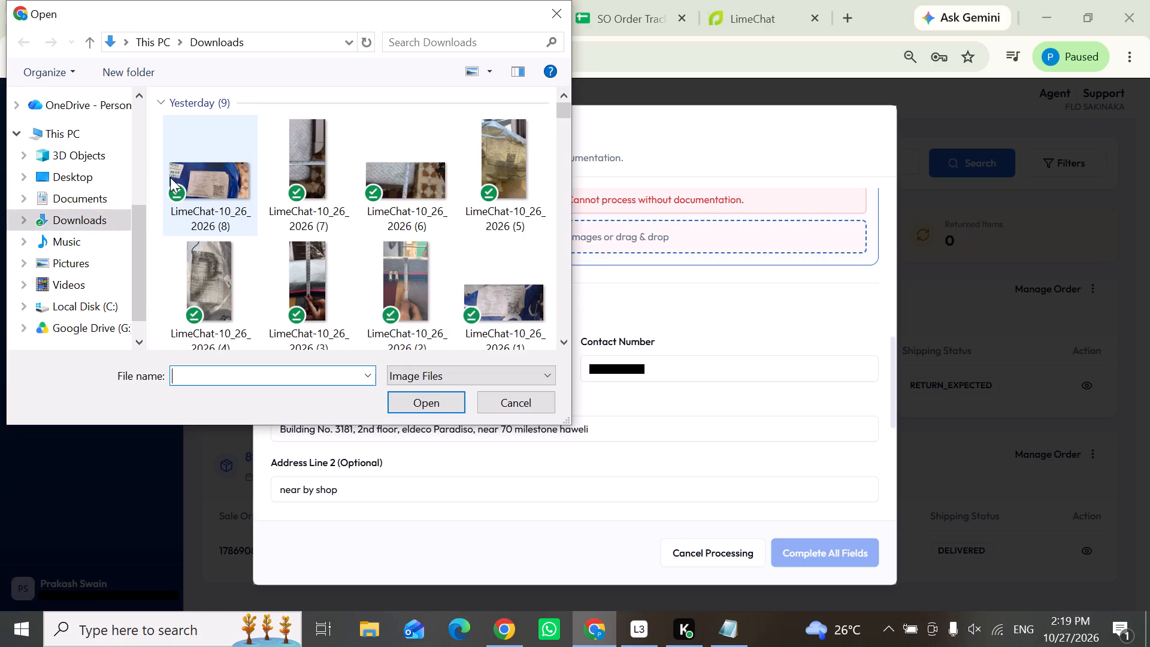
left_click(69, 266)
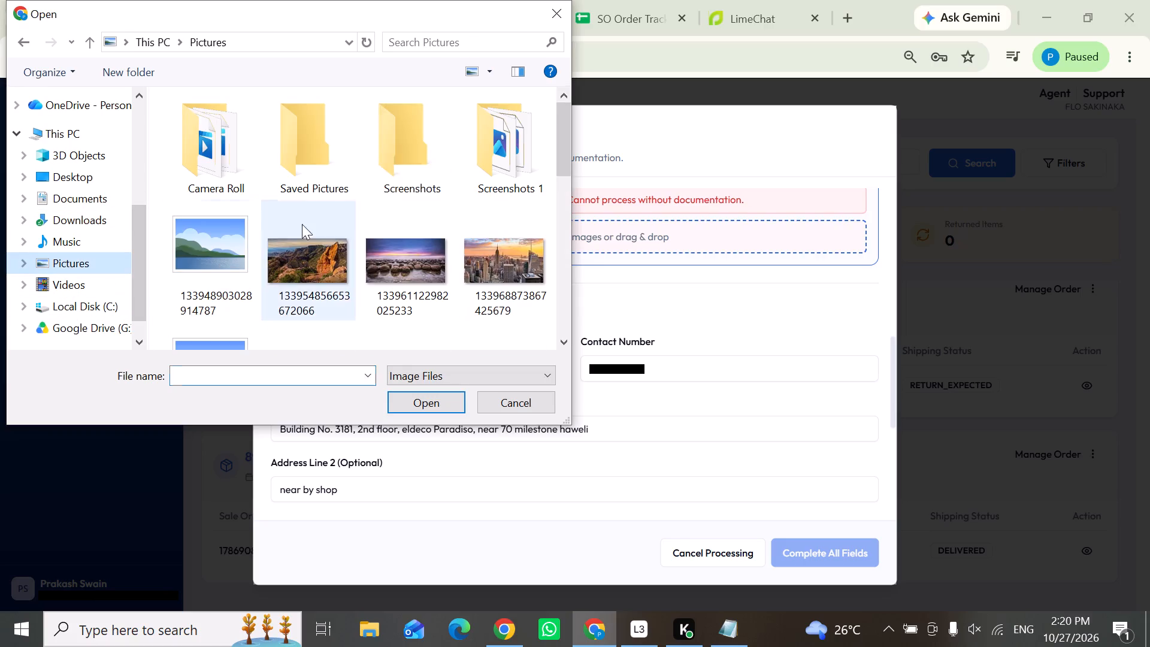
double_click(412, 138)
left_click_drag(561, 111, 558, 326)
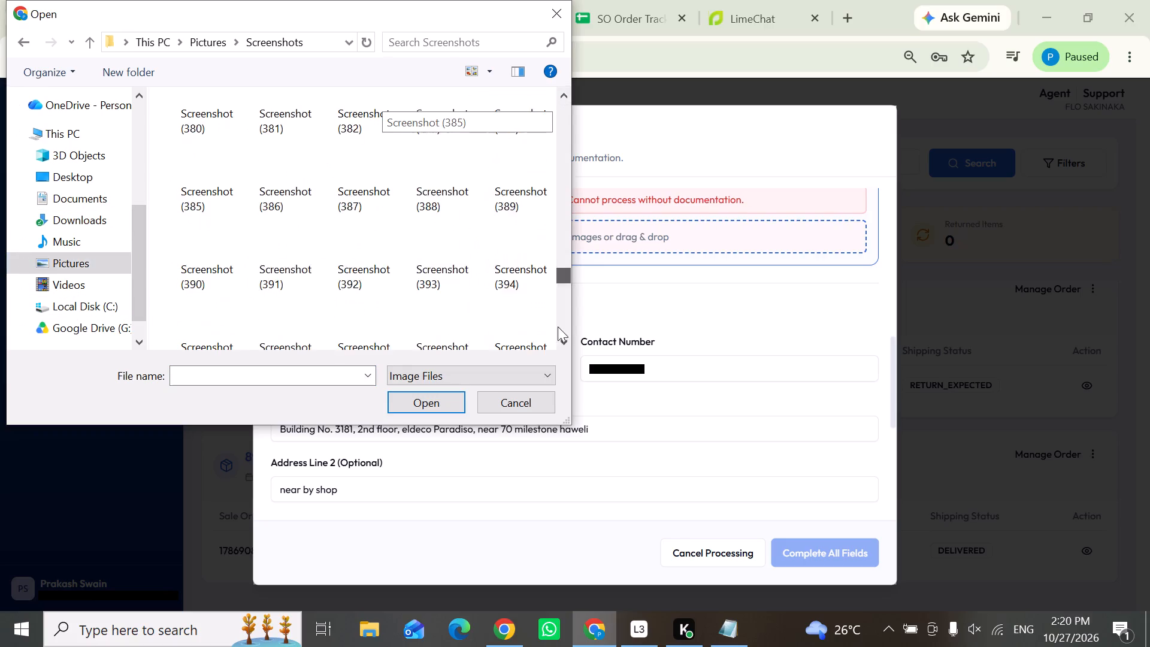
left_click_drag(558, 326, 554, 352)
left_click(438, 300)
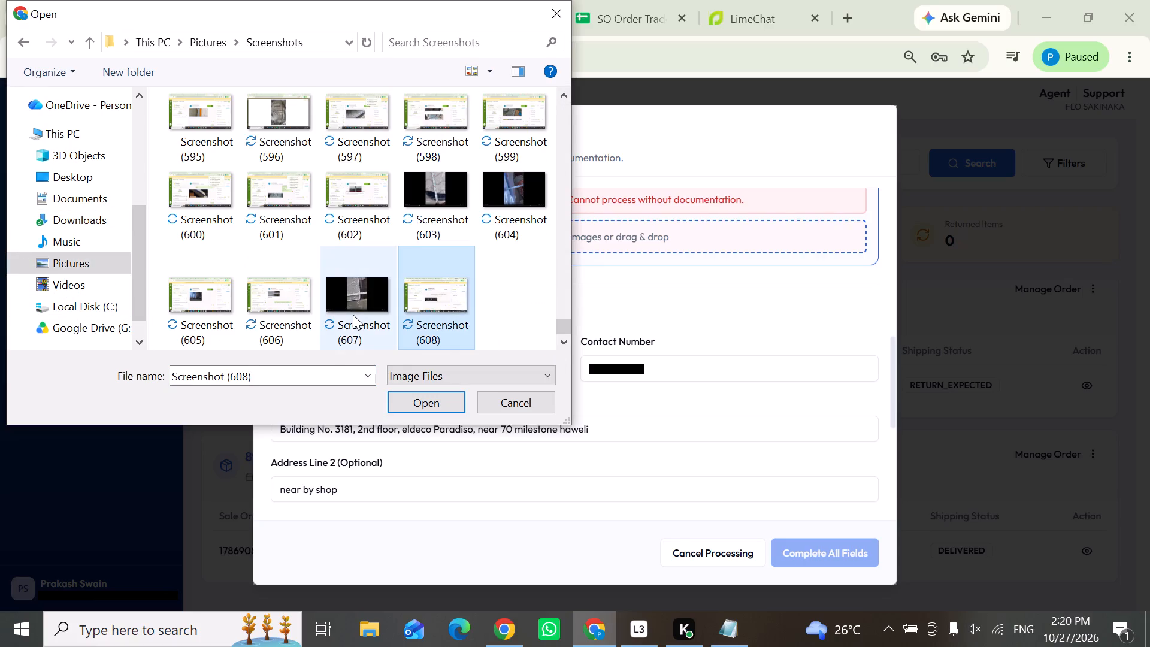
left_click(353, 315)
left_click(443, 306, "ctrl")
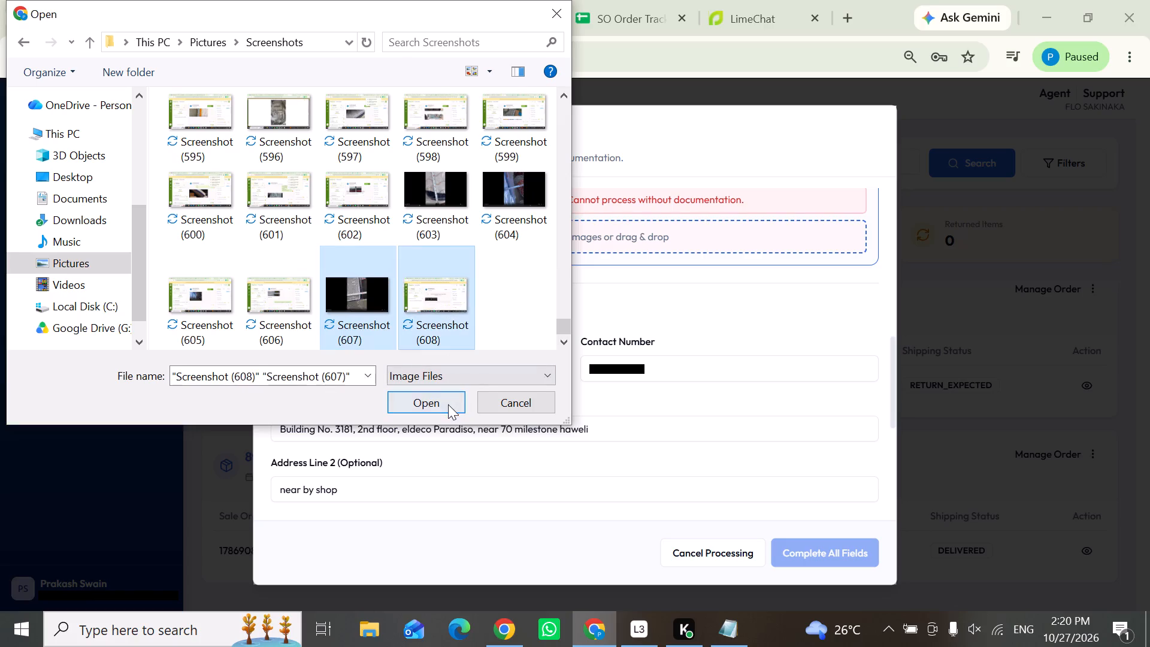
left_click(438, 407)
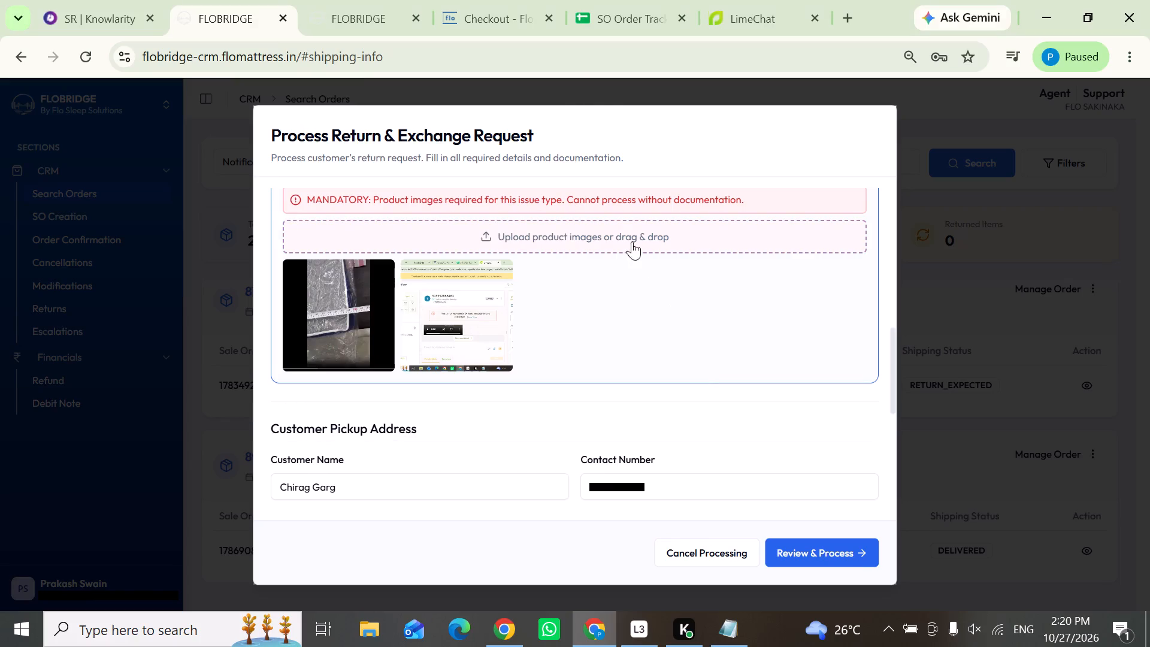
left_click(632, 241)
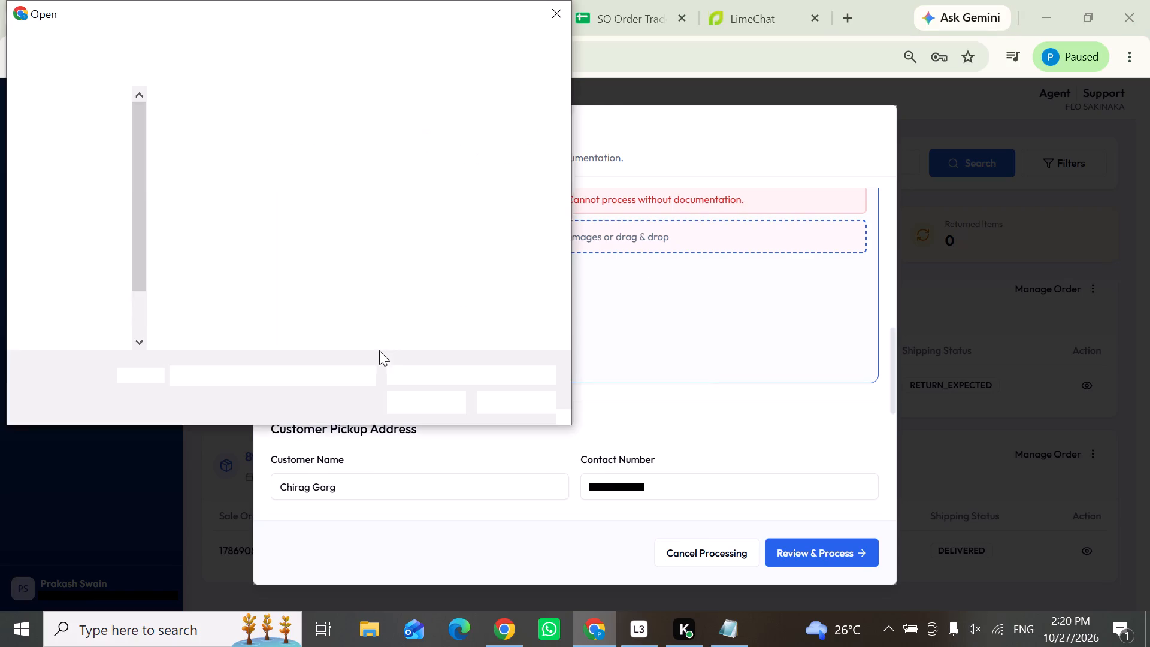
left_click(553, 12)
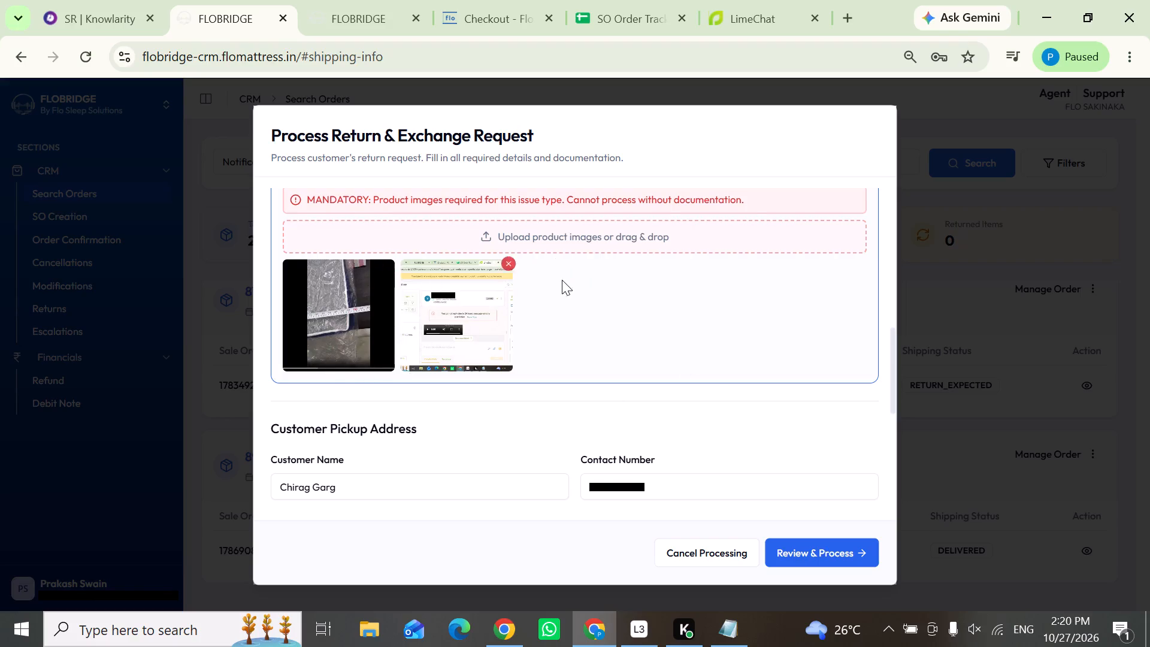
Enter the internal notes "guided for pick up images" and, on a second line, "cx don't have label or invoice images".
scroll(635, 376, "down", 2)
left_click(398, 448)
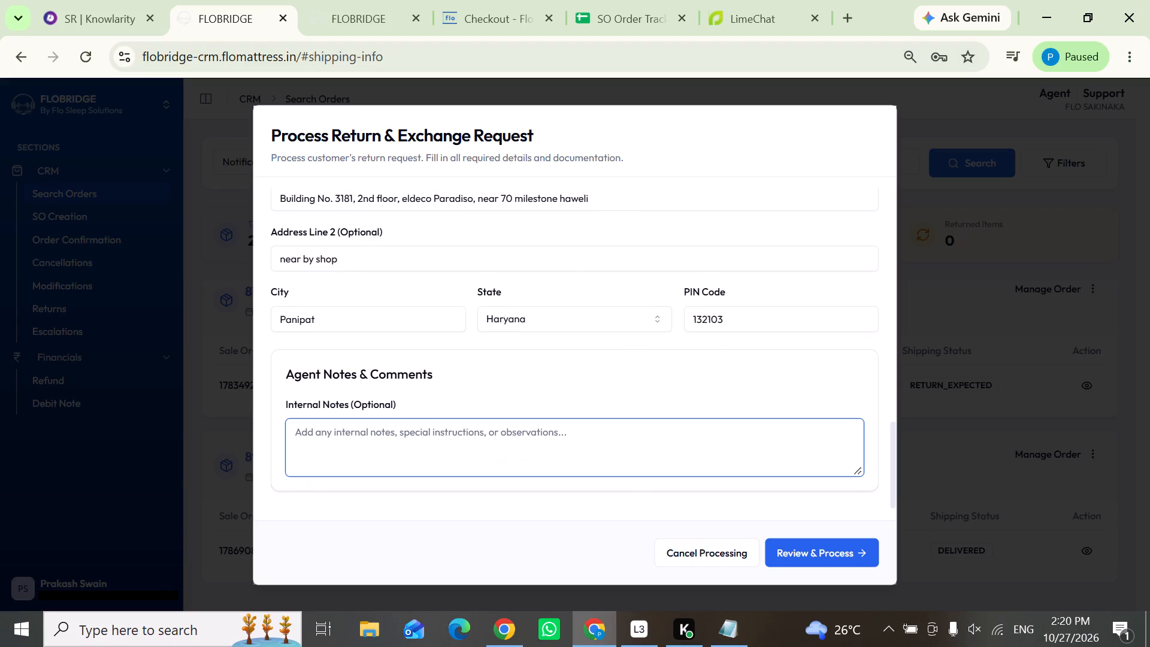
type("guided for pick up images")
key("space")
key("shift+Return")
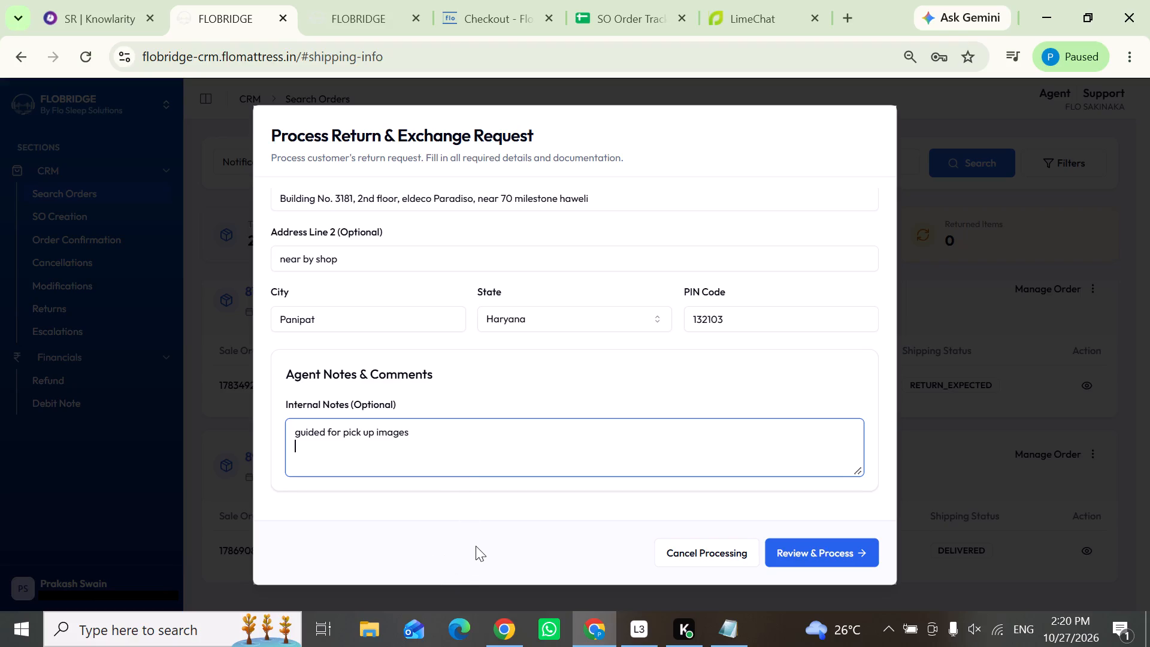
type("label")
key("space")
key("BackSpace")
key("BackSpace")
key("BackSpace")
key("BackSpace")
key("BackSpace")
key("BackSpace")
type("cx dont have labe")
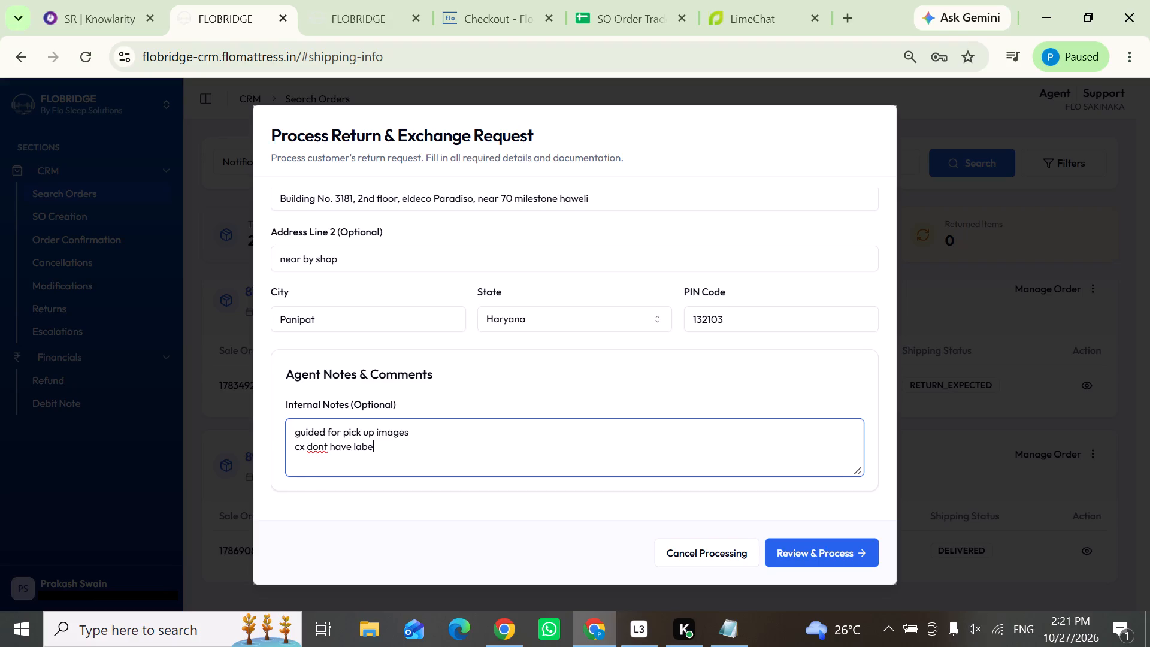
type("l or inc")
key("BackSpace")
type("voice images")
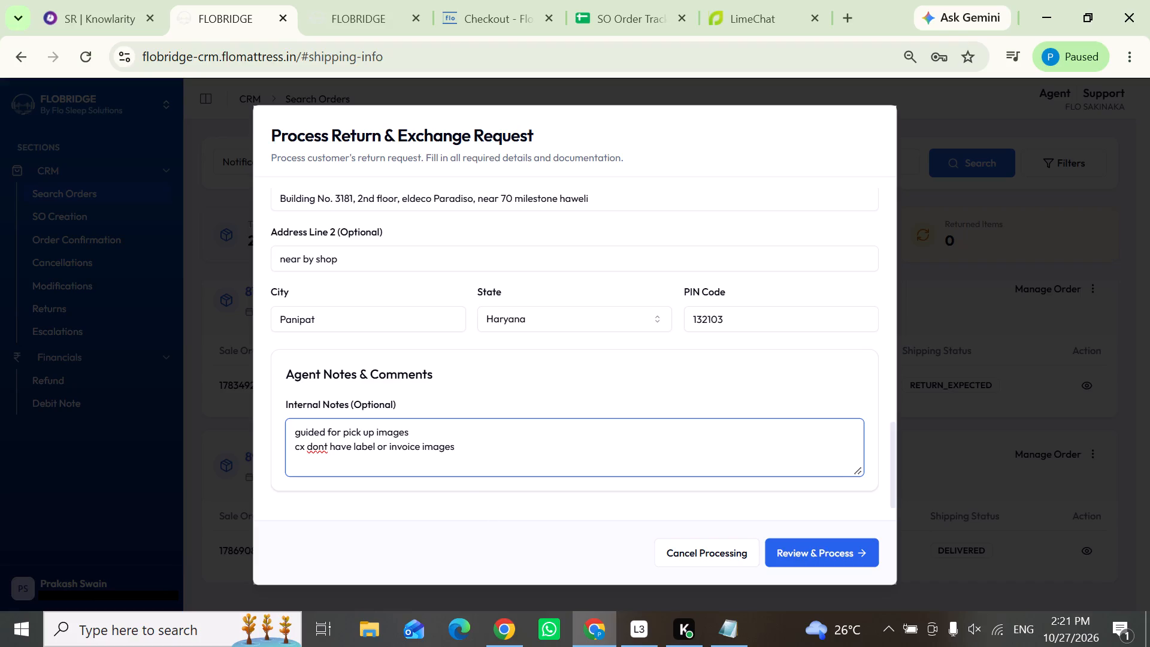
left_click(322, 447)
key("apostrophe")
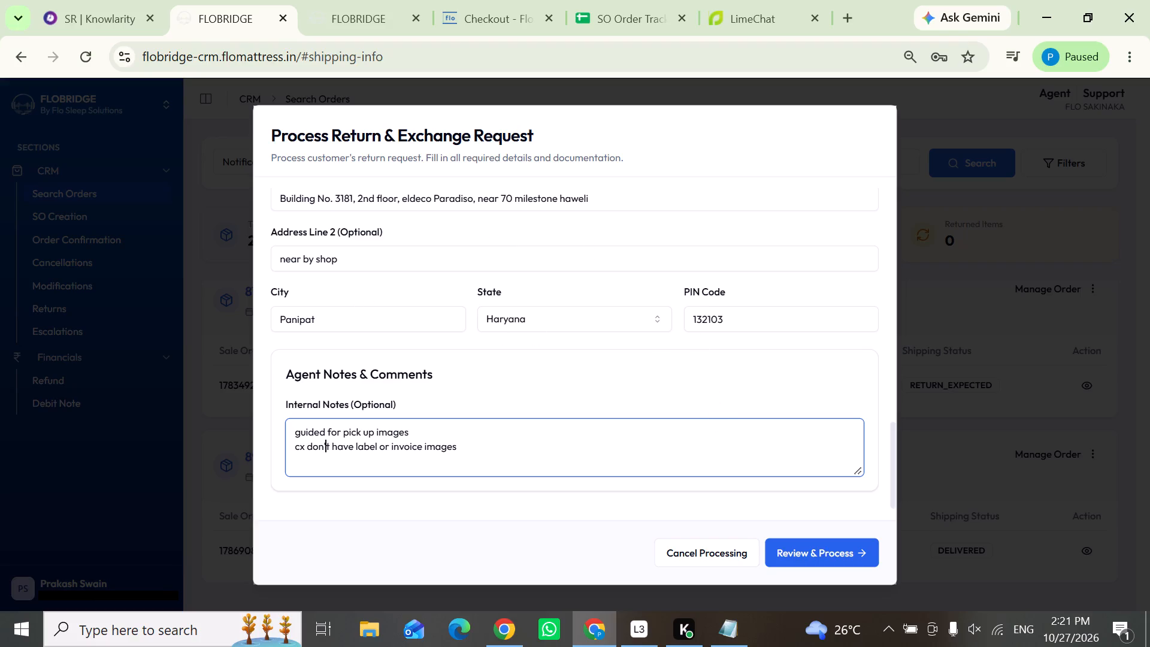
Review the completed replacement request for the mattress and submit it for processing.
scroll(780, 388, "up", 2)
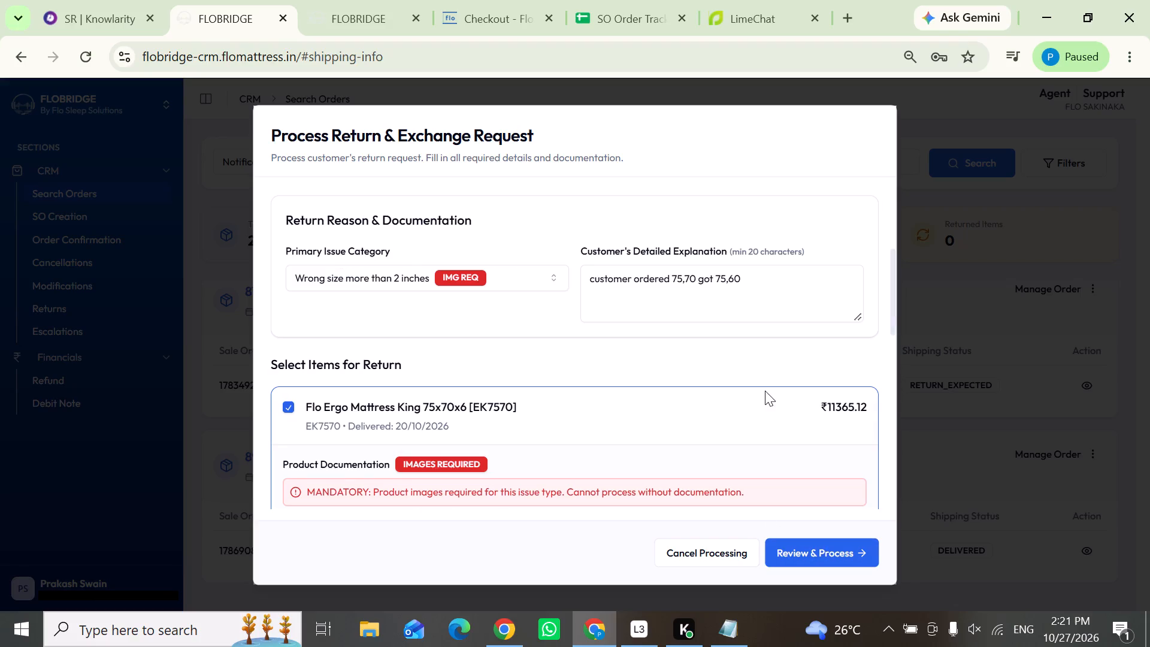
left_click(830, 554)
left_click(822, 554)
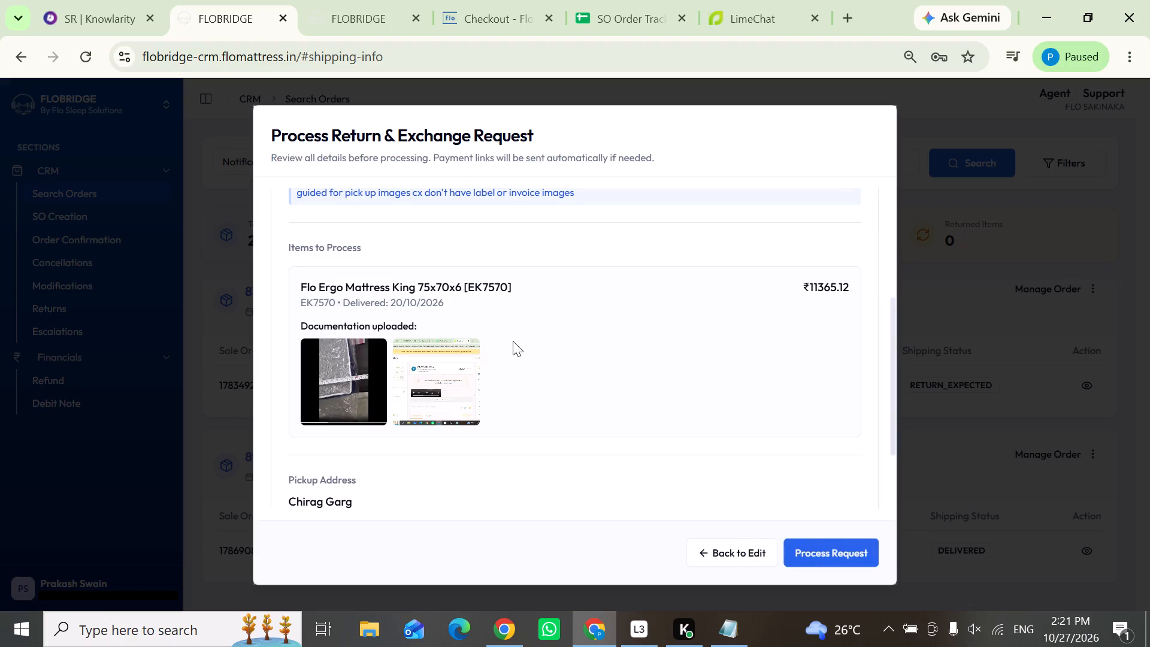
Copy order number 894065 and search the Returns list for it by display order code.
left_click_drag(293, 452, 243, 444)
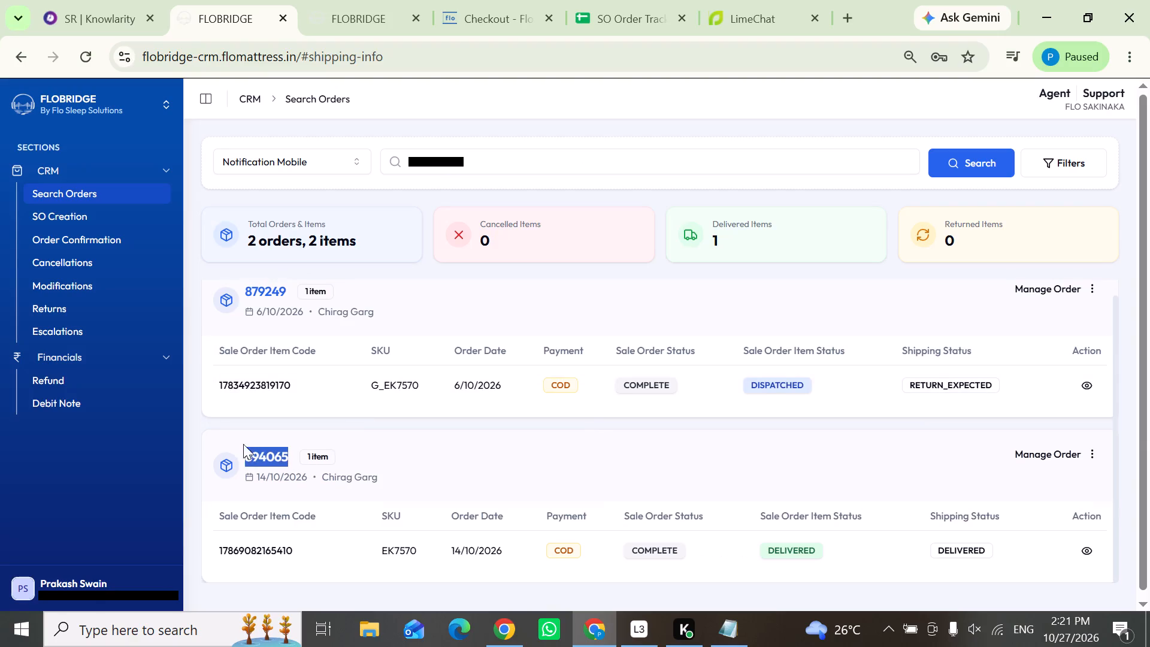
key("ctrl+c")
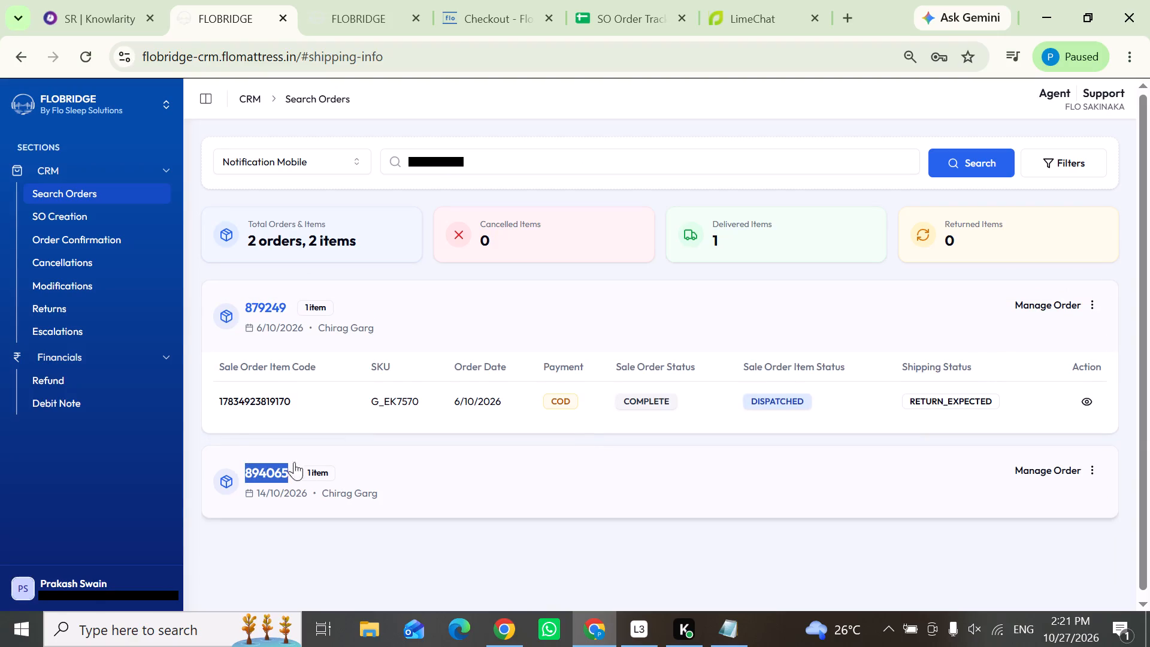
left_click(62, 308)
left_click(461, 328)
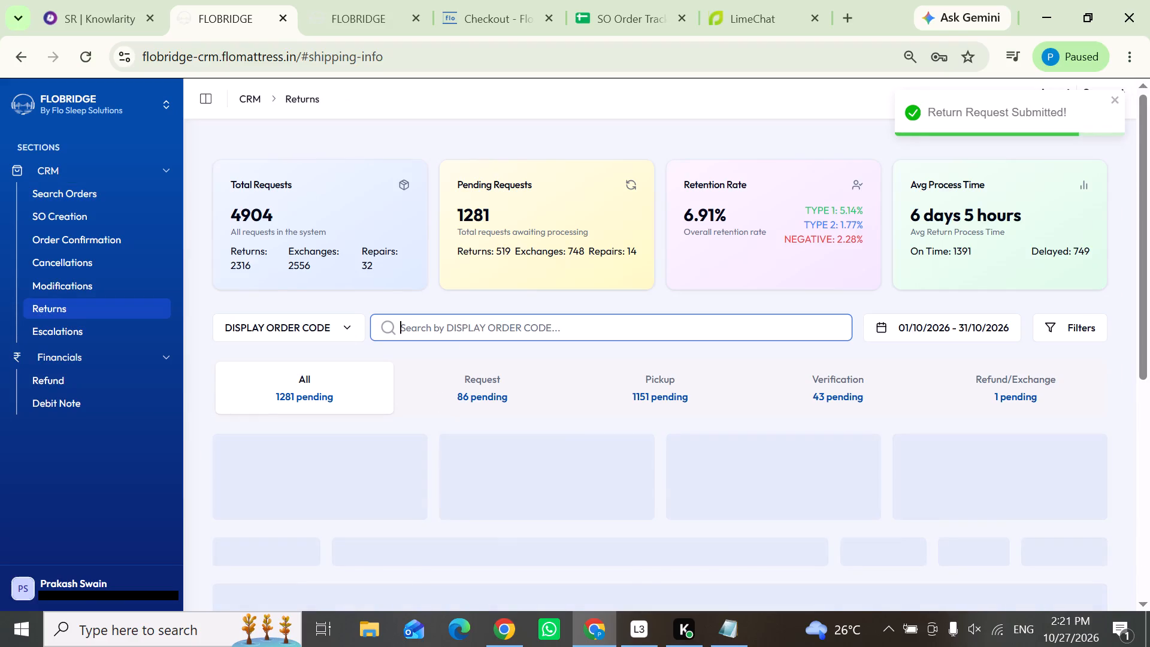
key("ctrl+v")
key("Return")
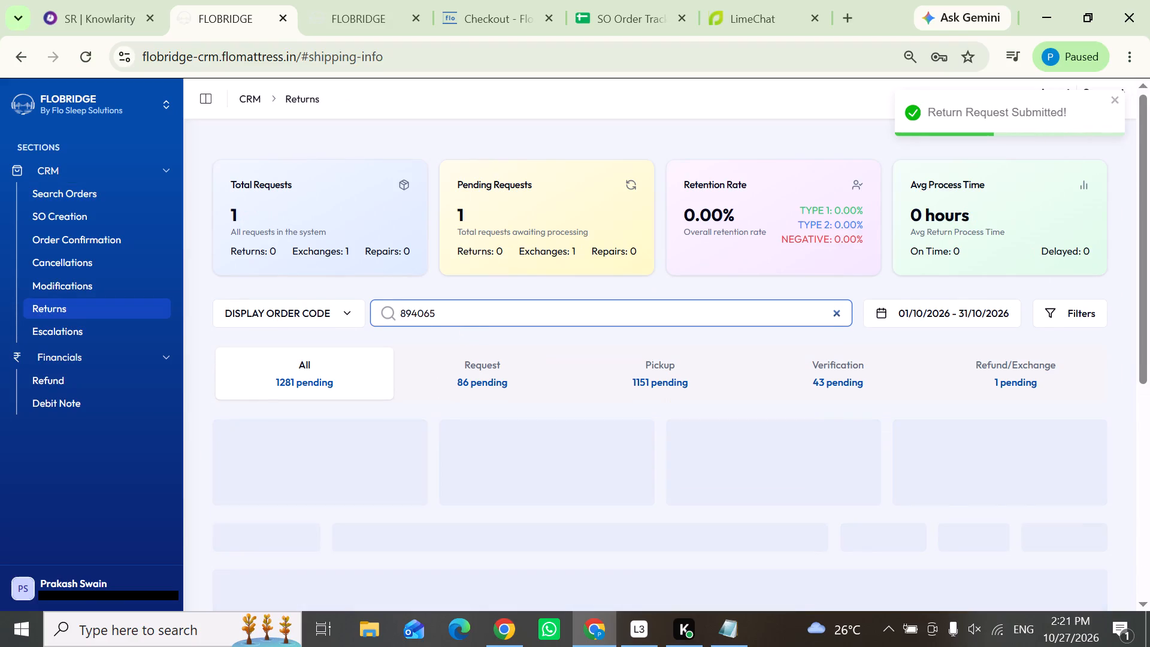
key("Return")
key("Return")
left_click(1073, 467)
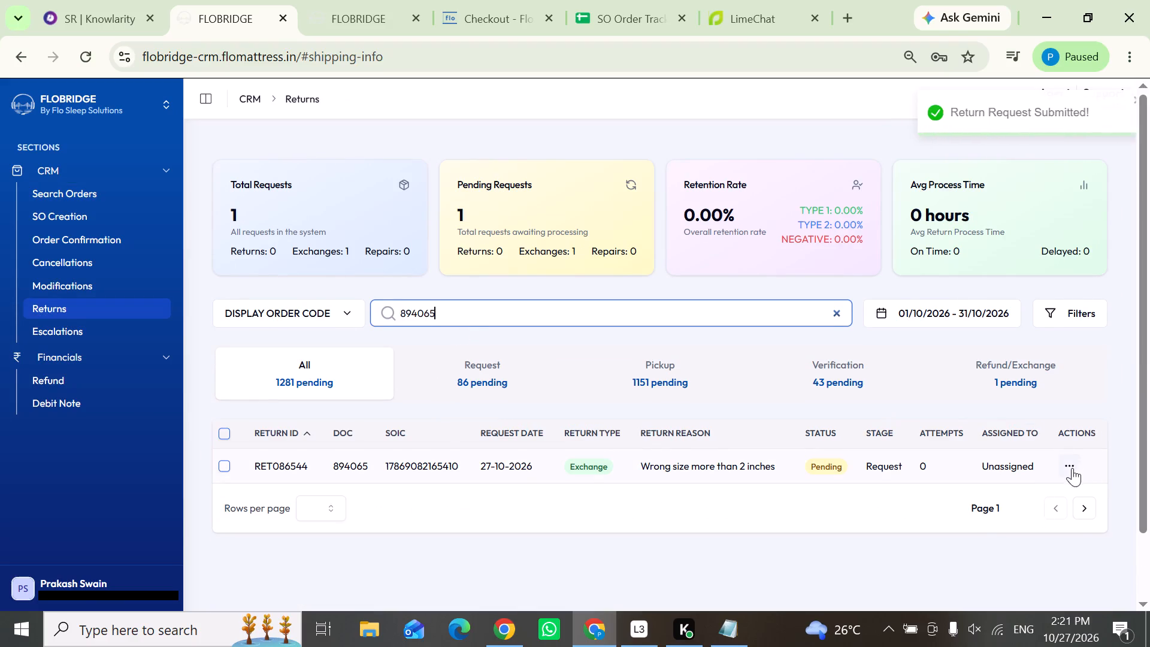
left_click(1050, 512)
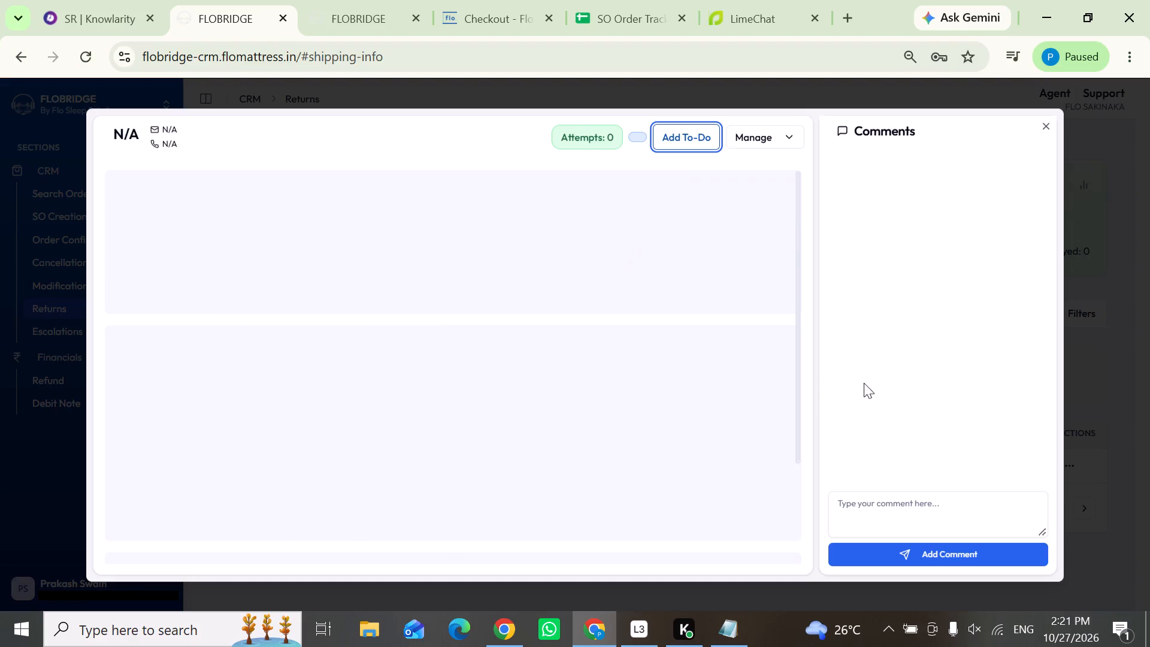
scroll(862, 383, "down", 2)
scroll(688, 406, "down", 2)
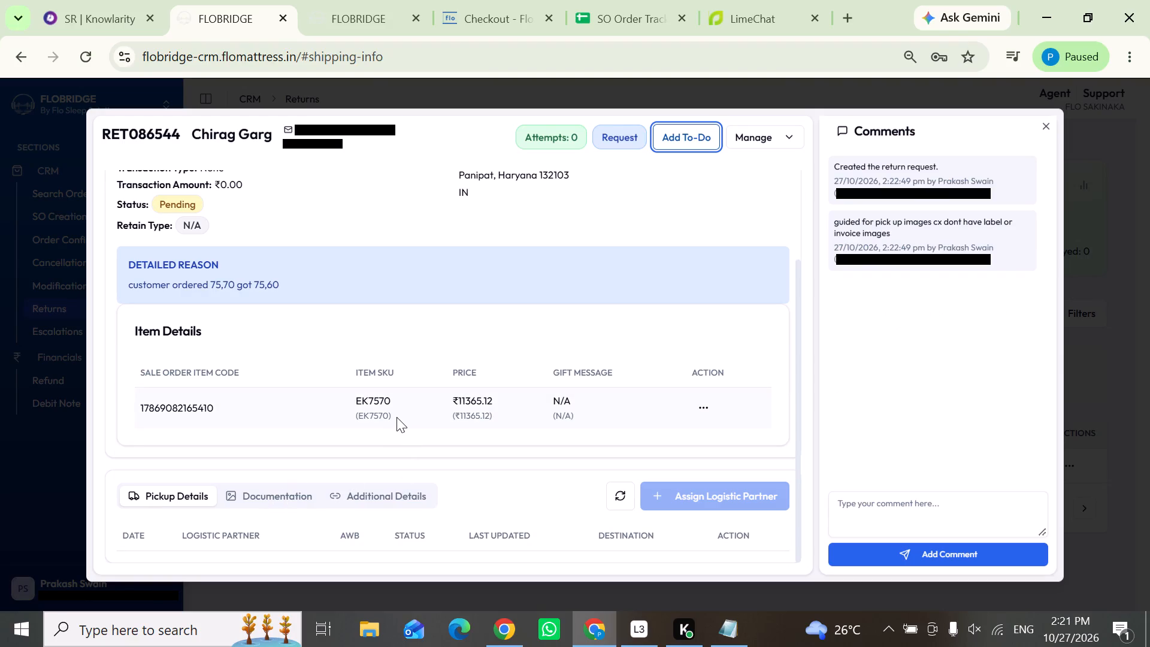
scroll(440, 420, "up", 1)
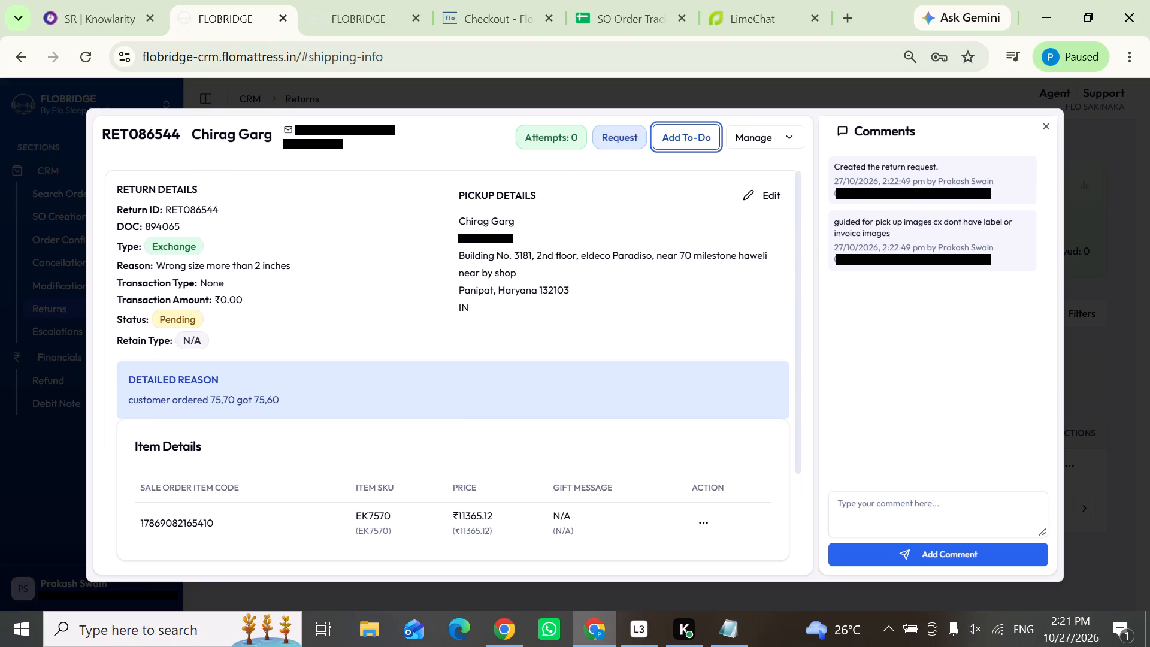
left_click(779, 141)
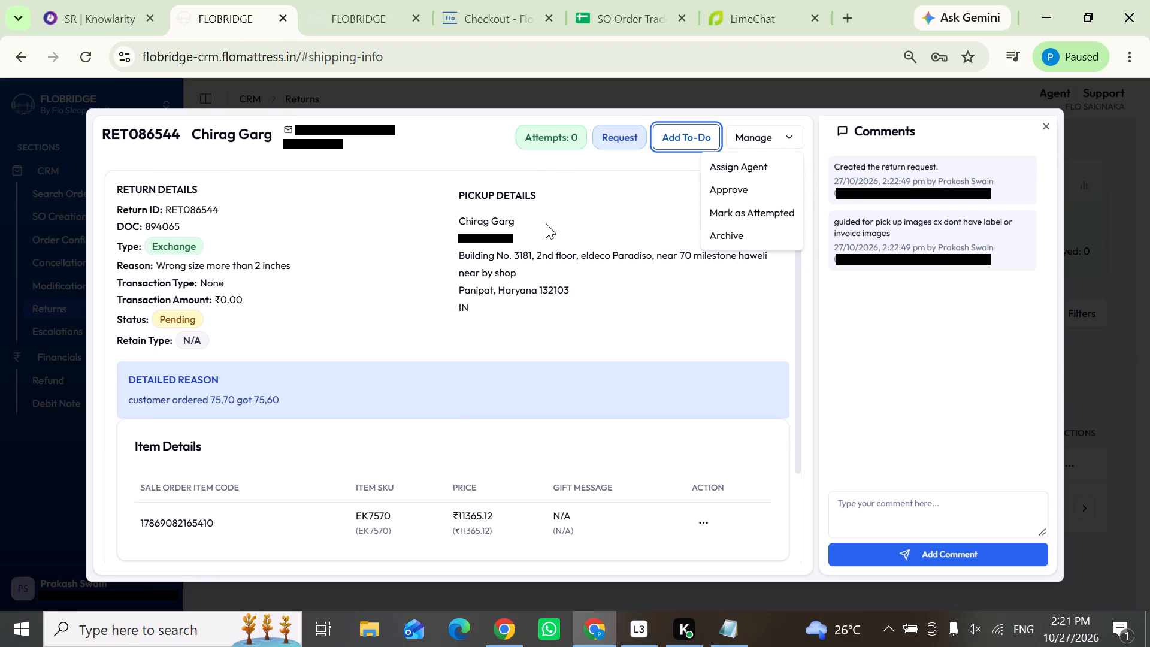
left_click(546, 223)
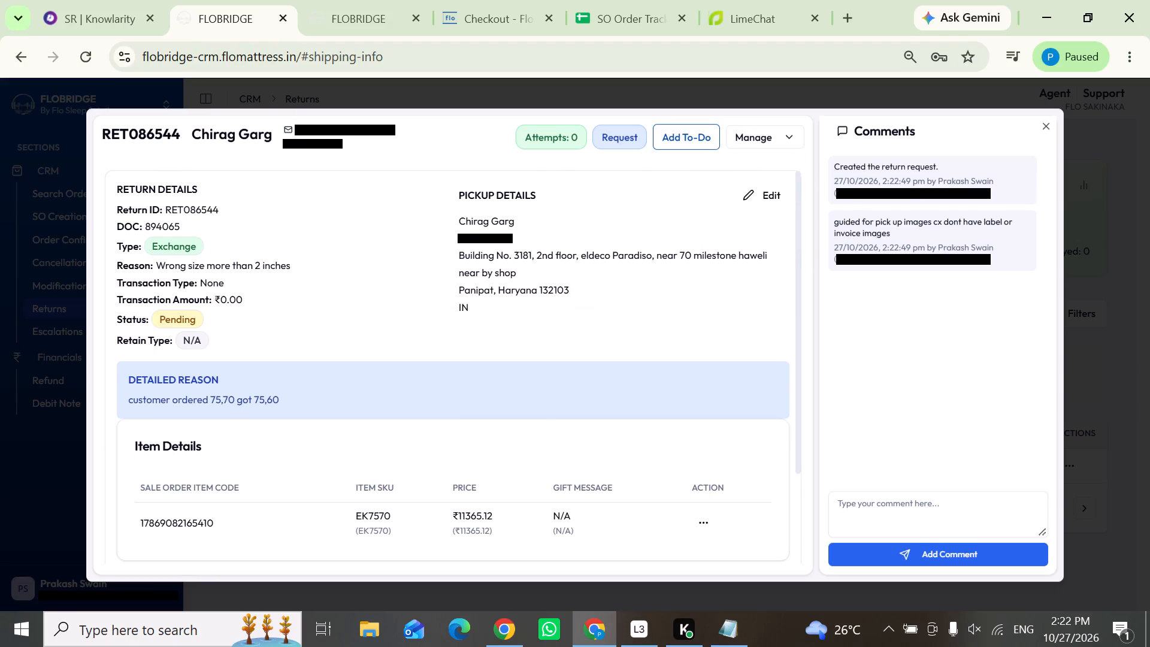
Open the return record's documentation section and check the images attached on request, for pickup and on receipt.
scroll(524, 434, "down", 2)
left_click(264, 494)
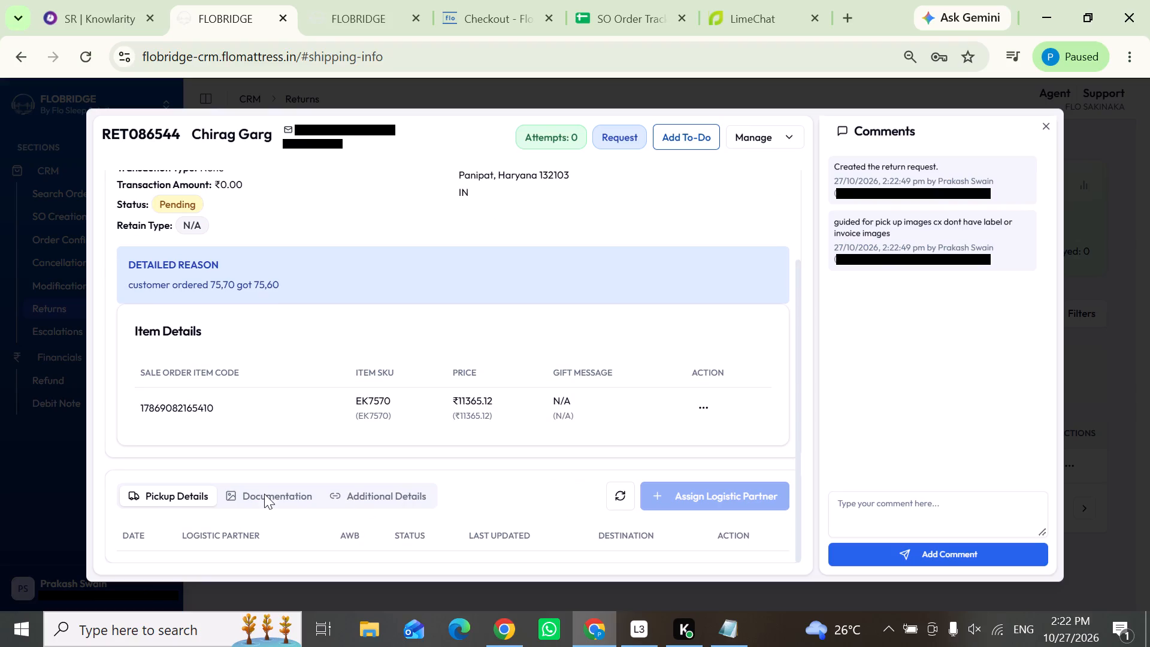
scroll(703, 423, "down", 3)
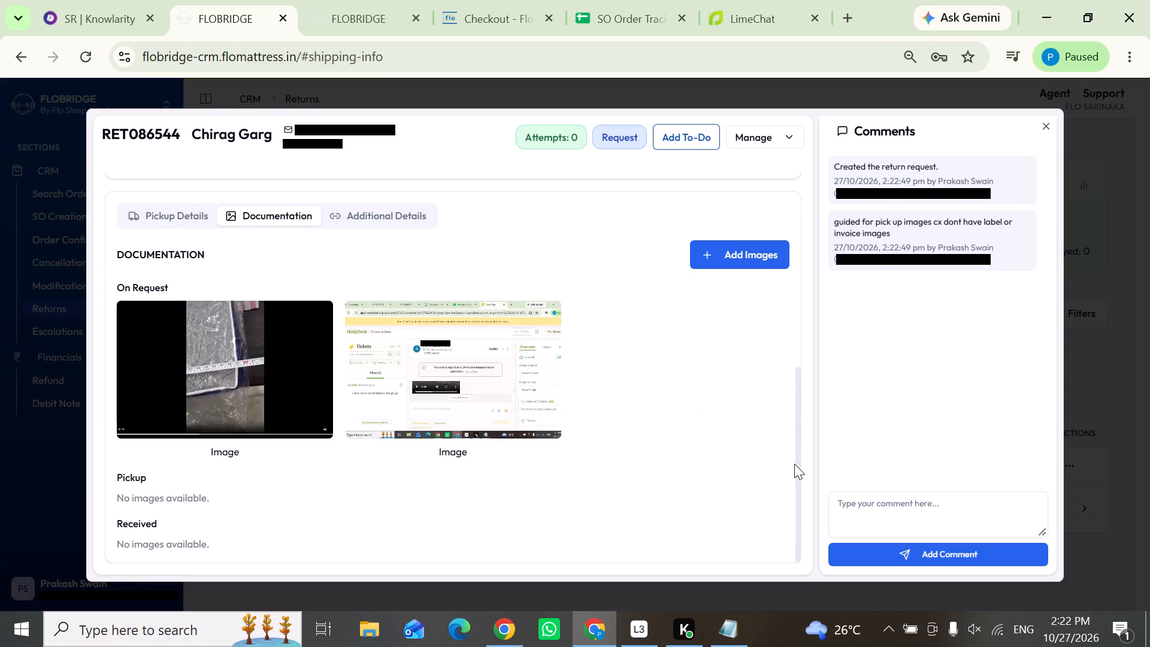
left_click_drag(798, 466, 808, 242)
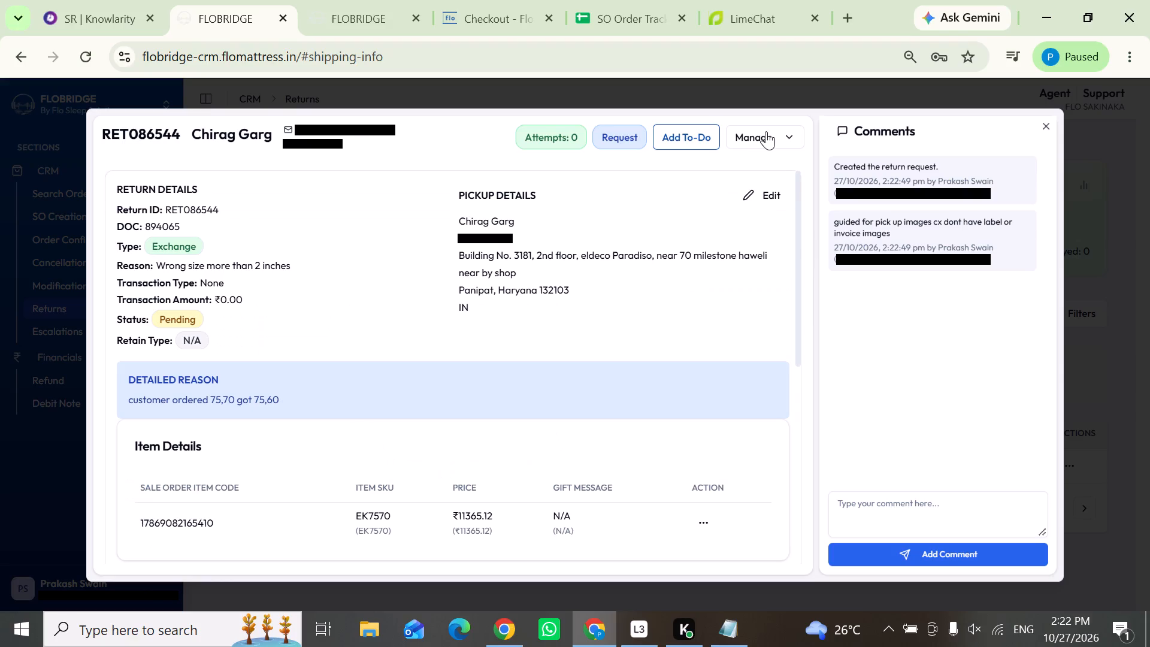
Check the return record's management options and read through the customer's pickup details.
left_click(766, 131)
left_click(572, 189)
left_click_drag(538, 191, 538, 187)
left_click_drag(538, 187, 562, 304)
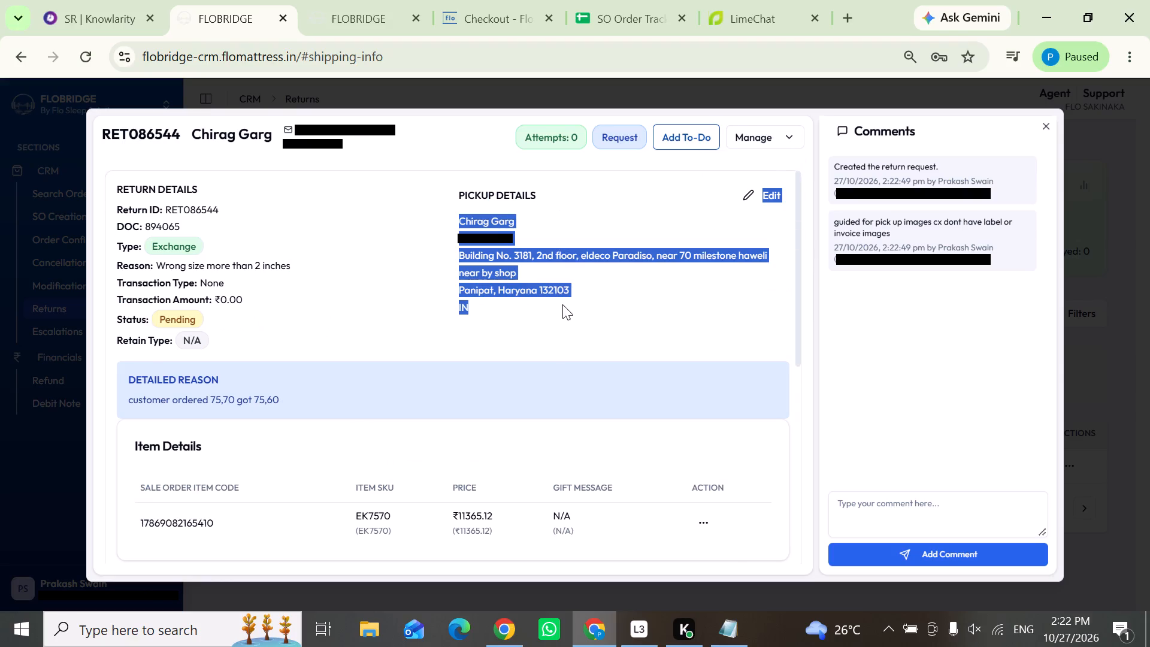
left_click_drag(562, 304, 562, 306)
left_click(628, 319)
View the tape-measure image from the return's documentation enlarged, close it, and recheck the pickup address.
left_click_drag(797, 331, 789, 474)
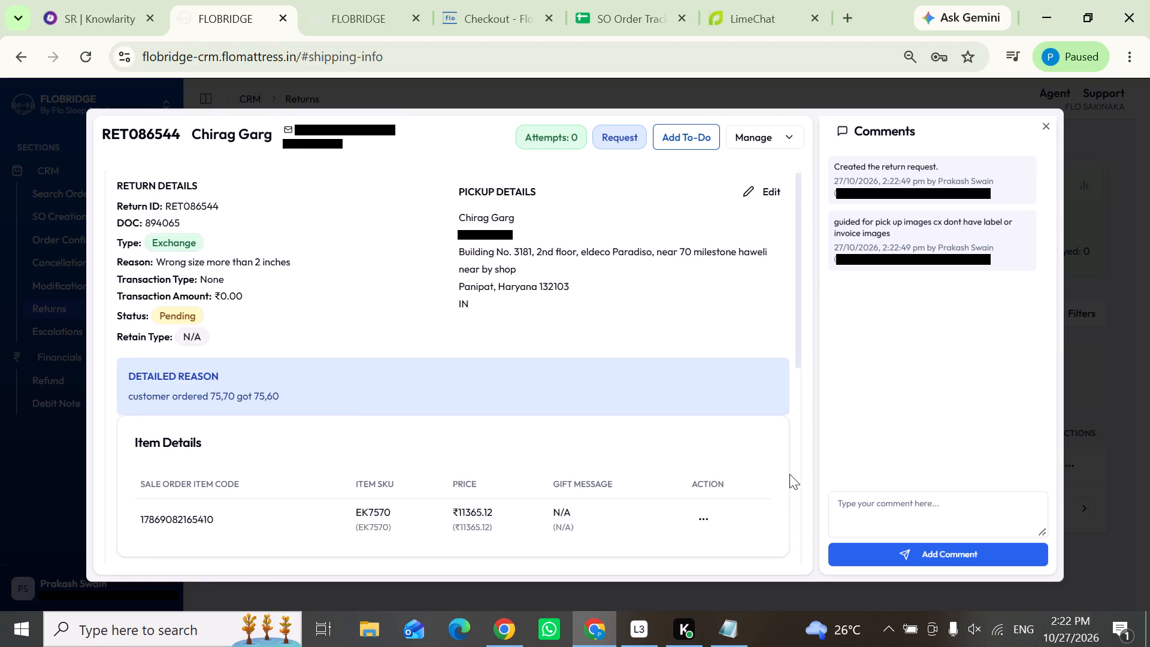
left_click_drag(789, 474, 785, 536)
left_click(286, 388)
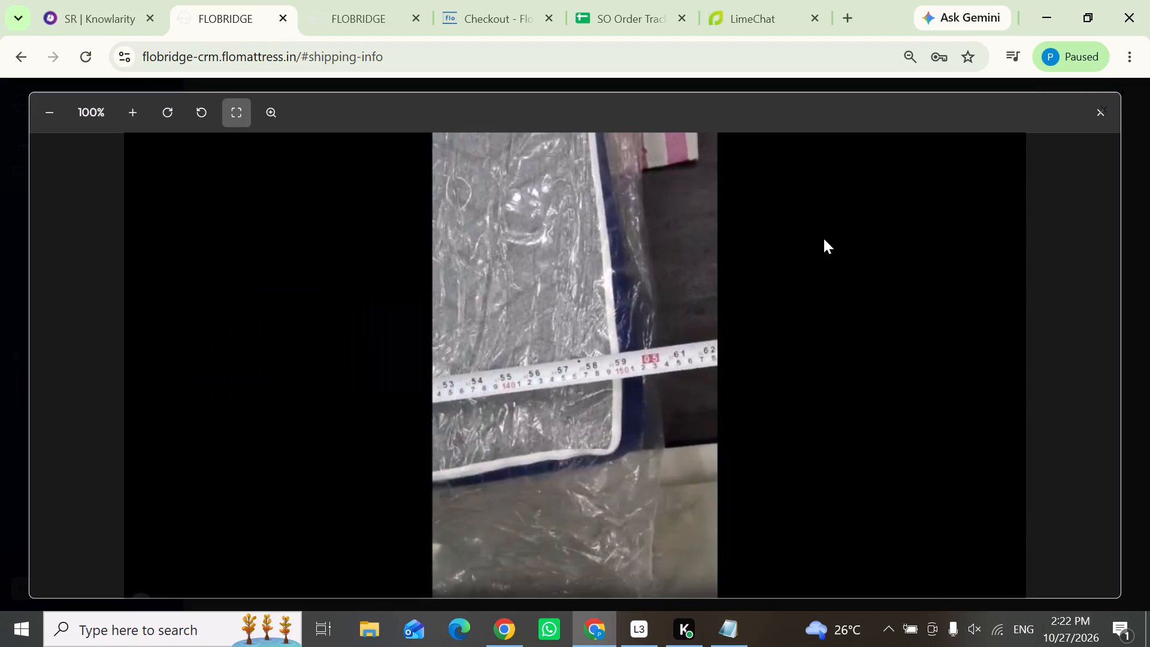
left_click(1096, 110)
scroll(643, 289, "up", 3)
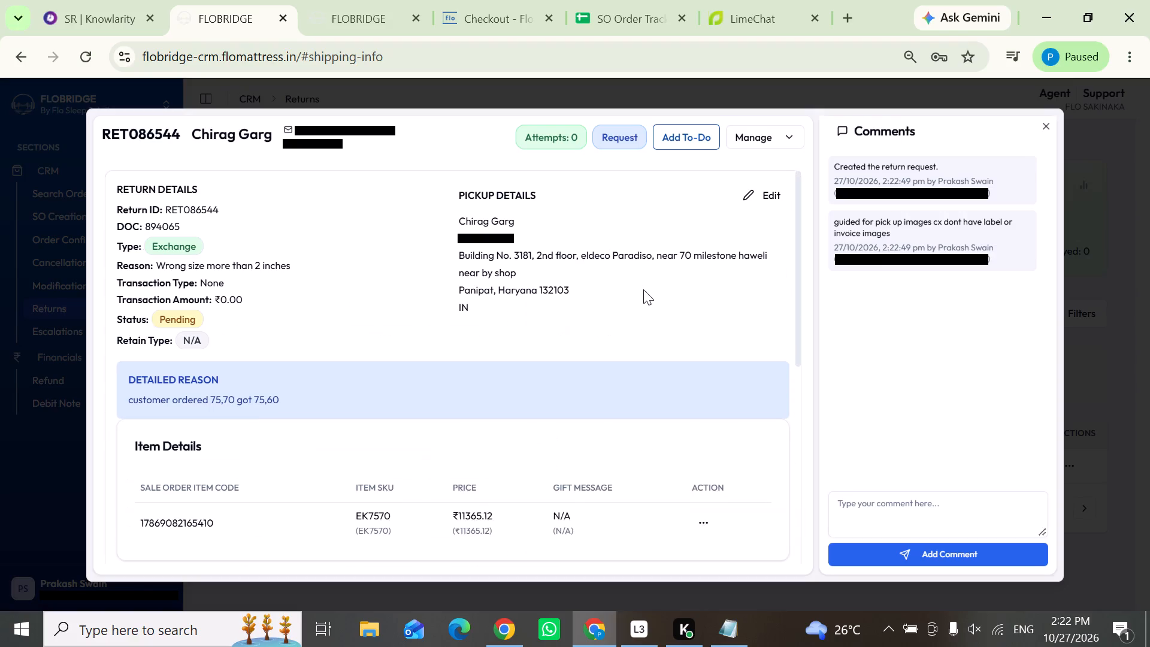
left_click_drag(594, 290, 450, 250)
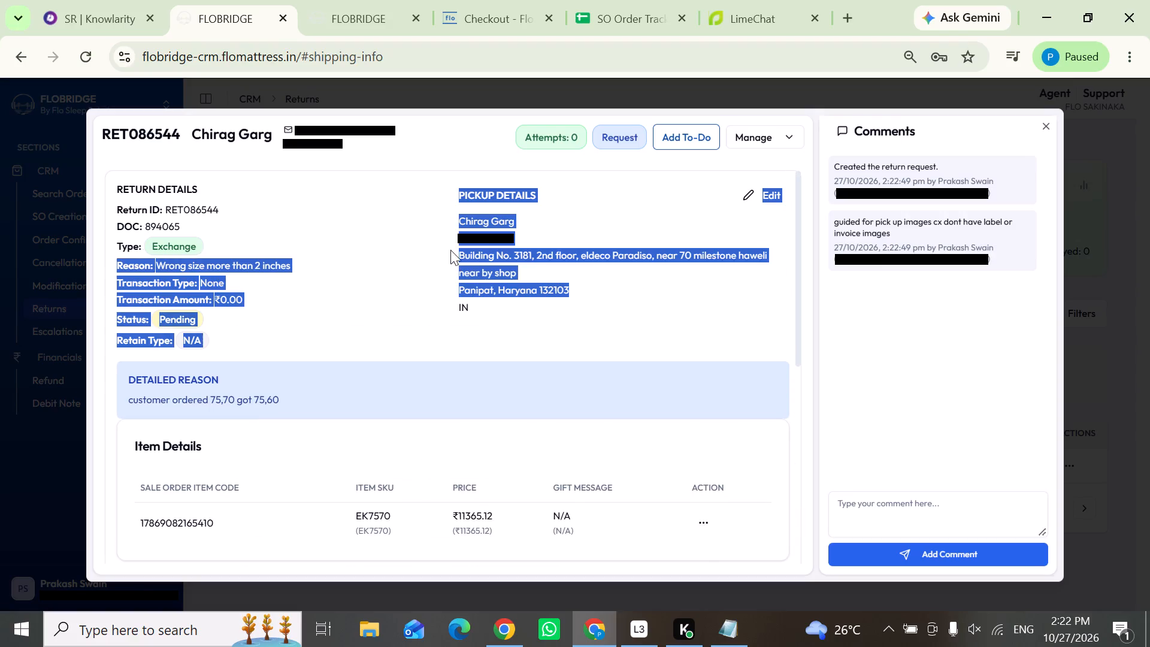
left_click_drag(450, 250, 450, 194)
left_click(634, 300)
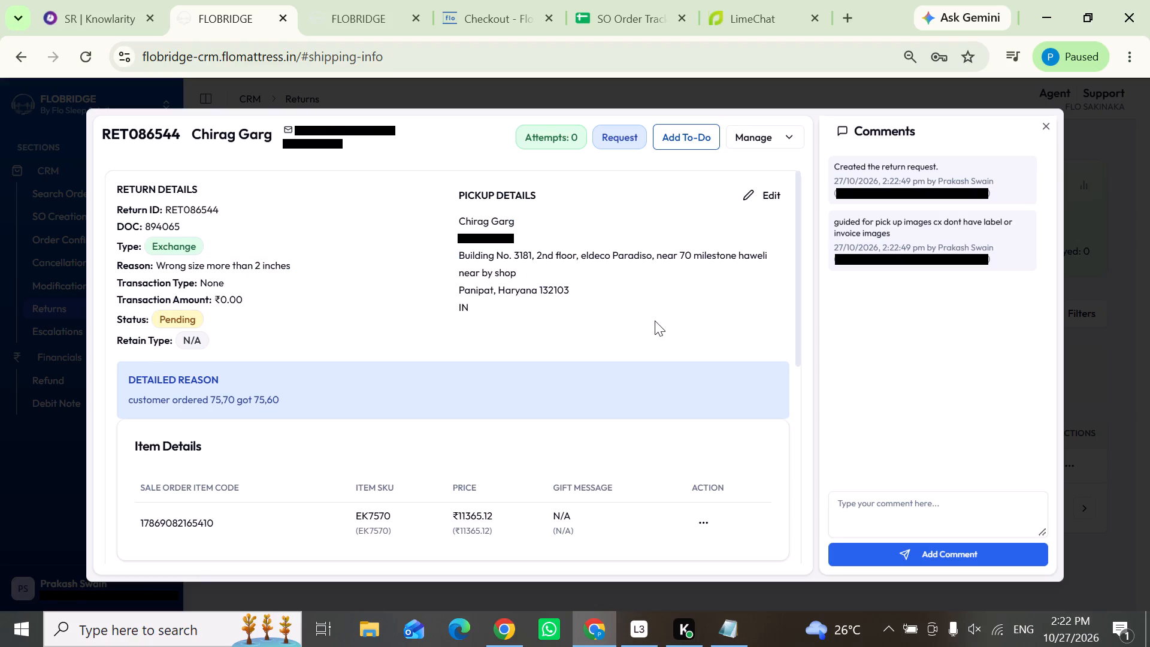
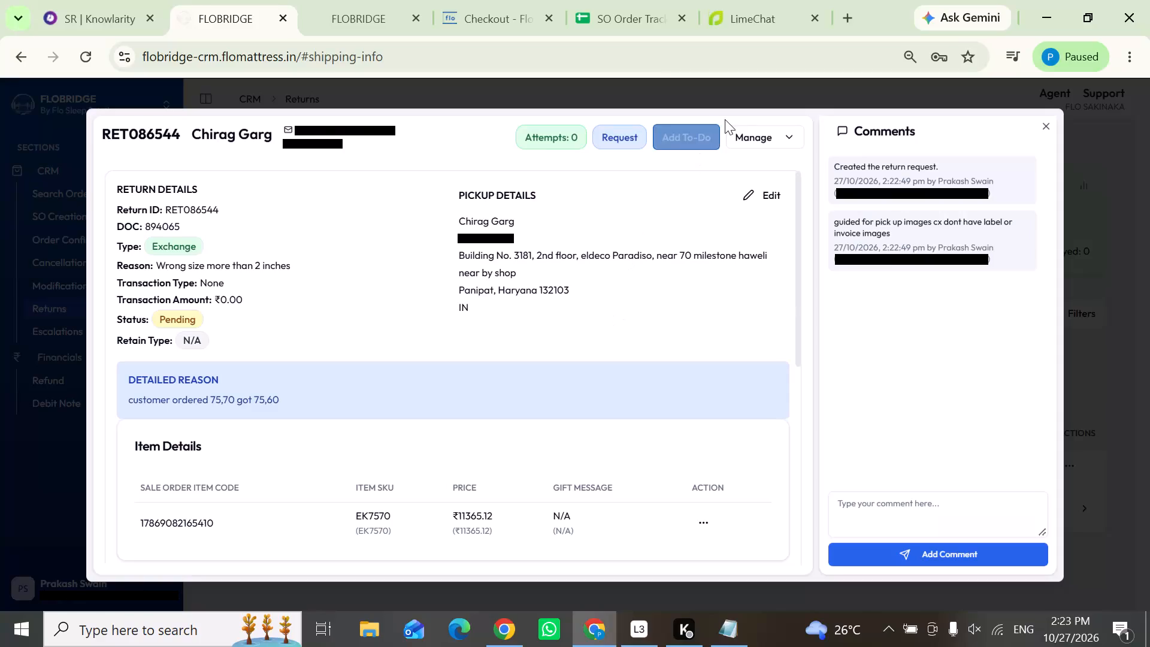
left_click(776, 145)
left_click(733, 189)
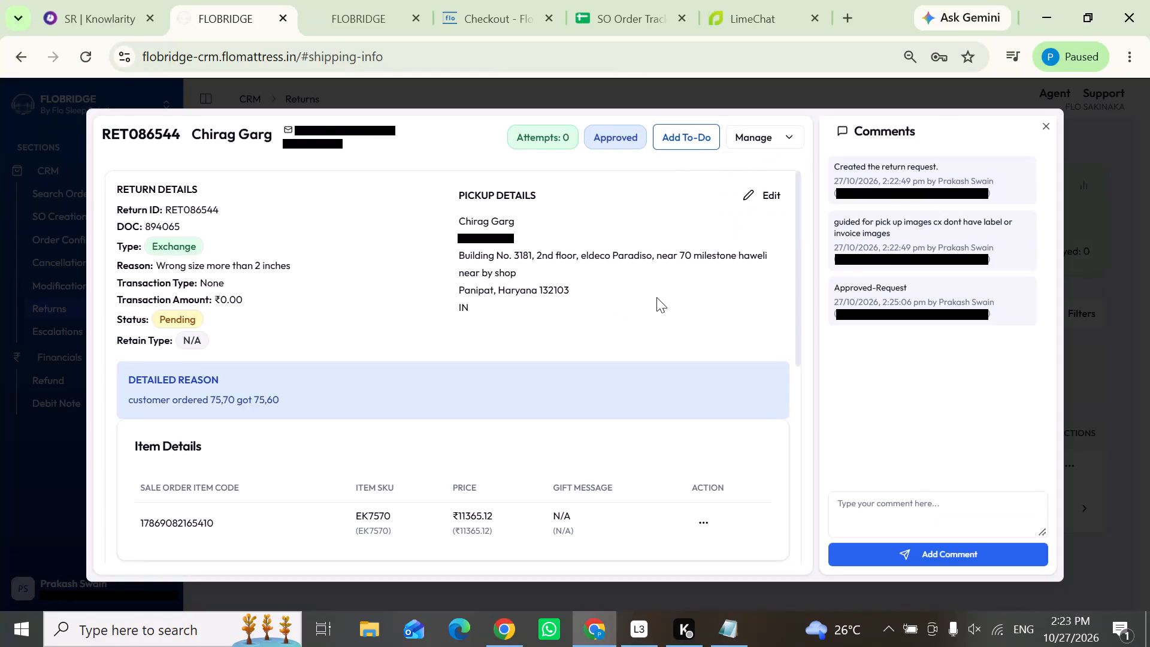
Assign EKart Heavy as the return pickup's logistic partner, with Flo Vasai as the drop facility.
scroll(652, 315, "down", 2)
left_click(194, 217)
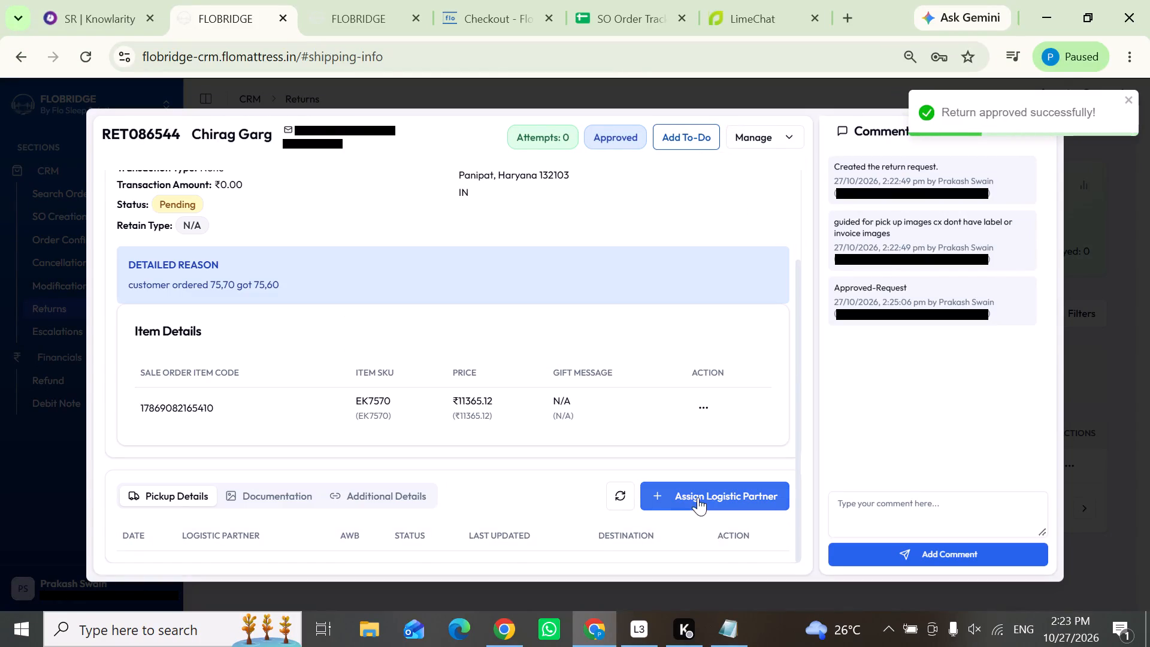
left_click(698, 497)
left_click(569, 408)
left_click(432, 491)
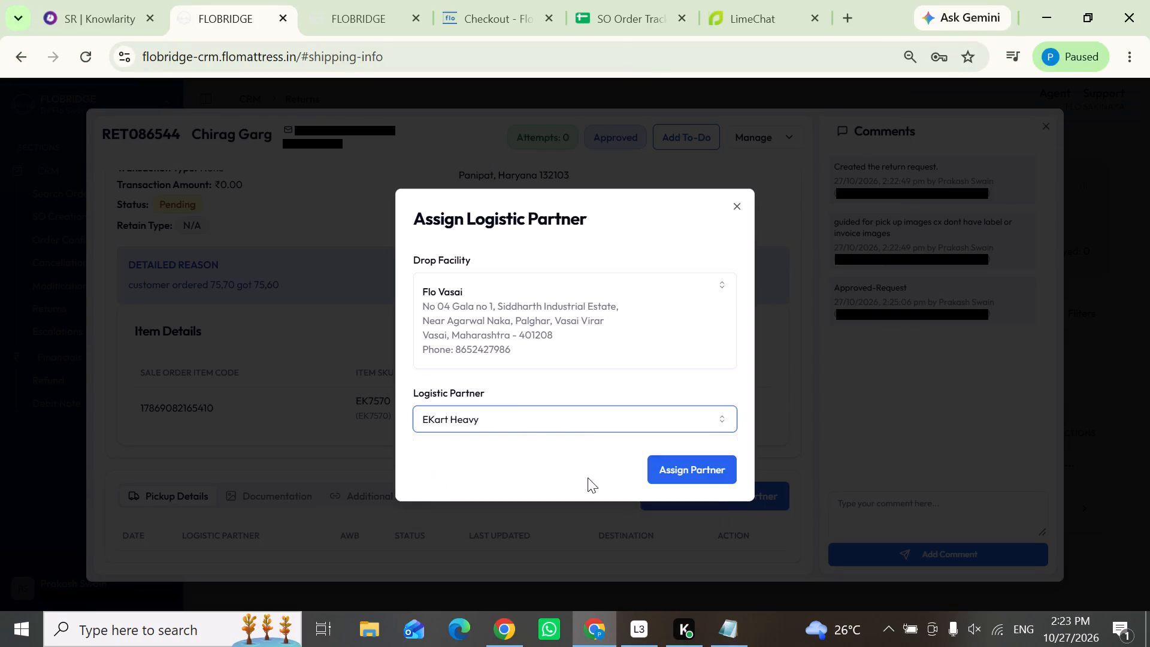
left_click(672, 467)
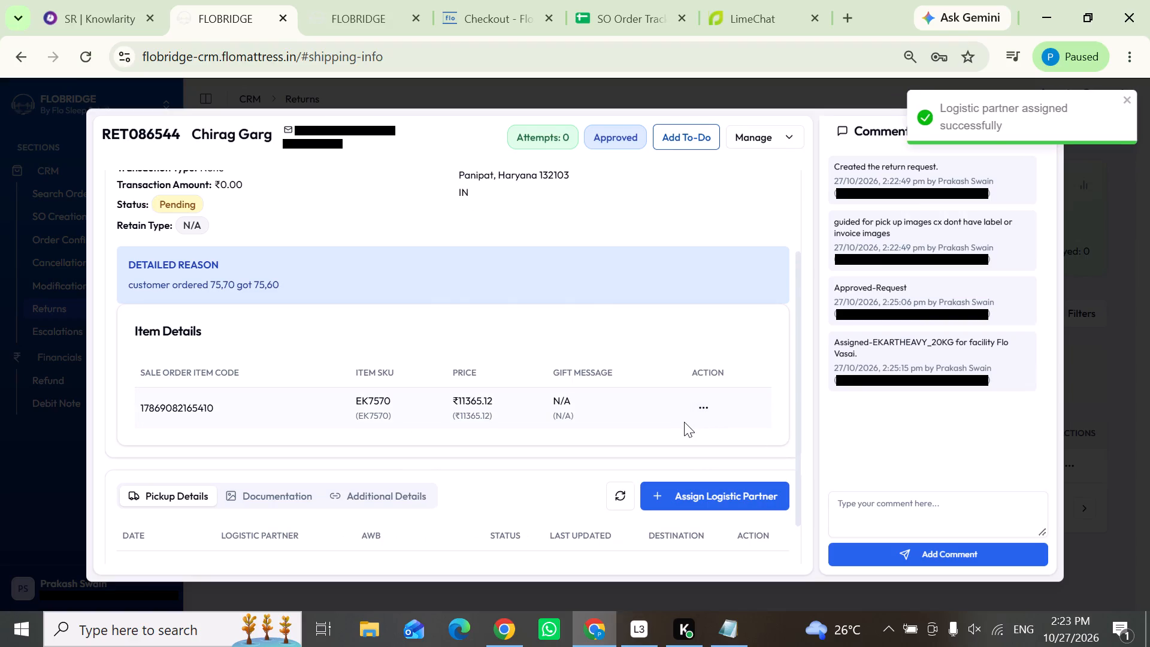
scroll(679, 422, "down", 1)
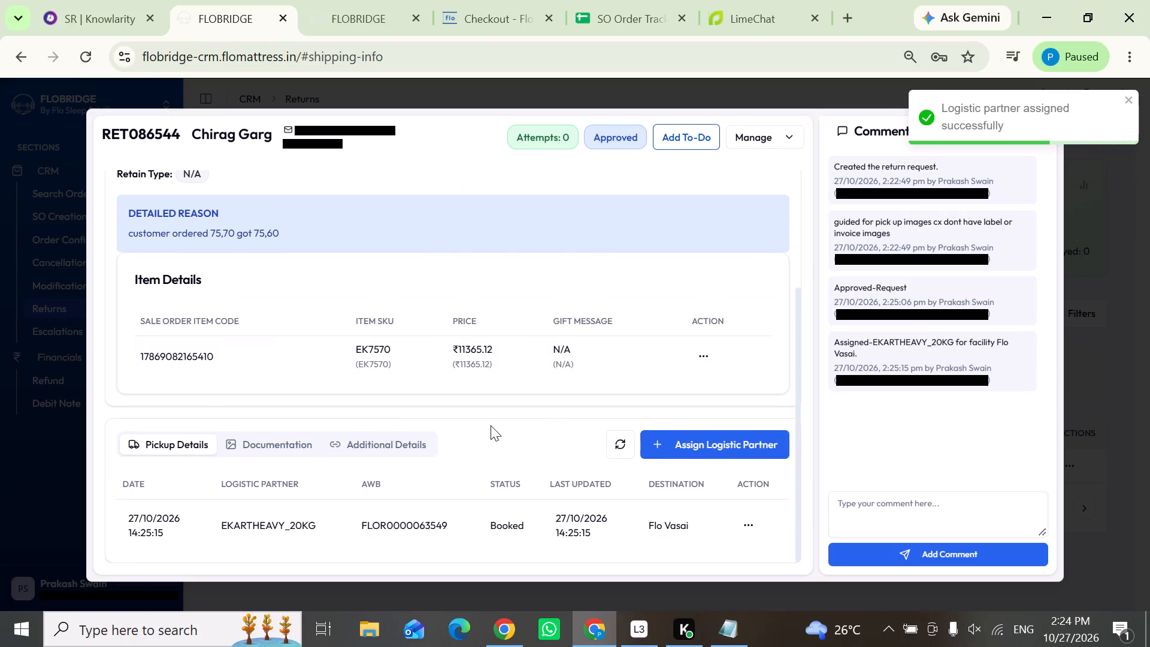
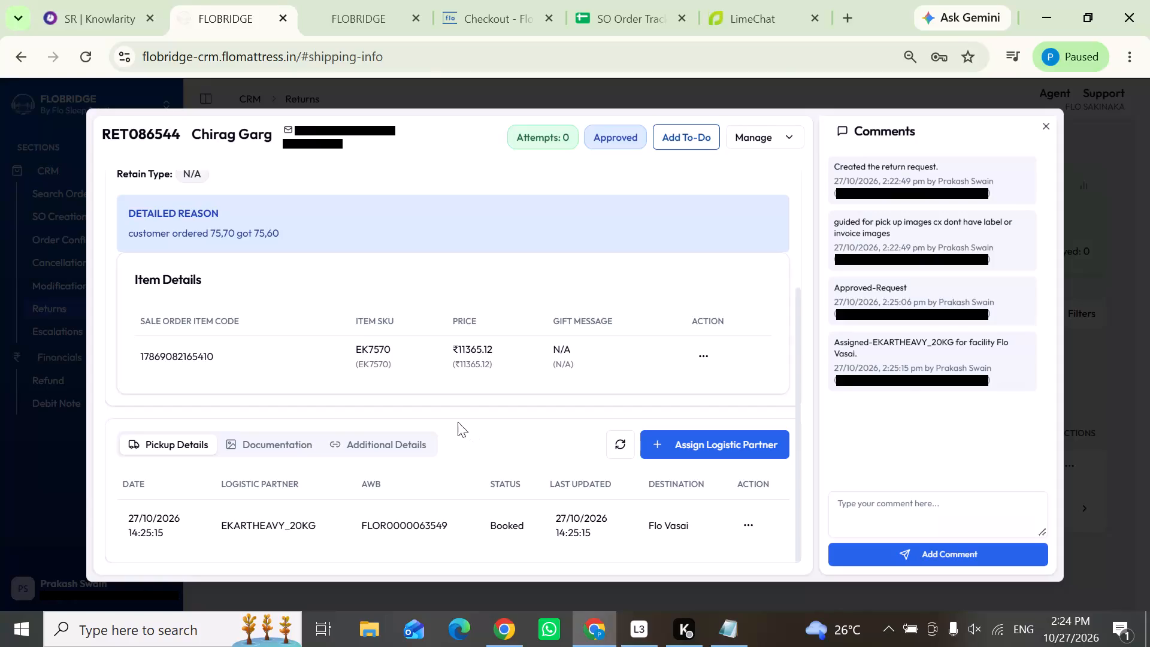
Copy the ongoing caller's number from Knowlarity and search FLOBRIDGE orders by Notification Mobile, without the country prefix.
left_click(81, 1)
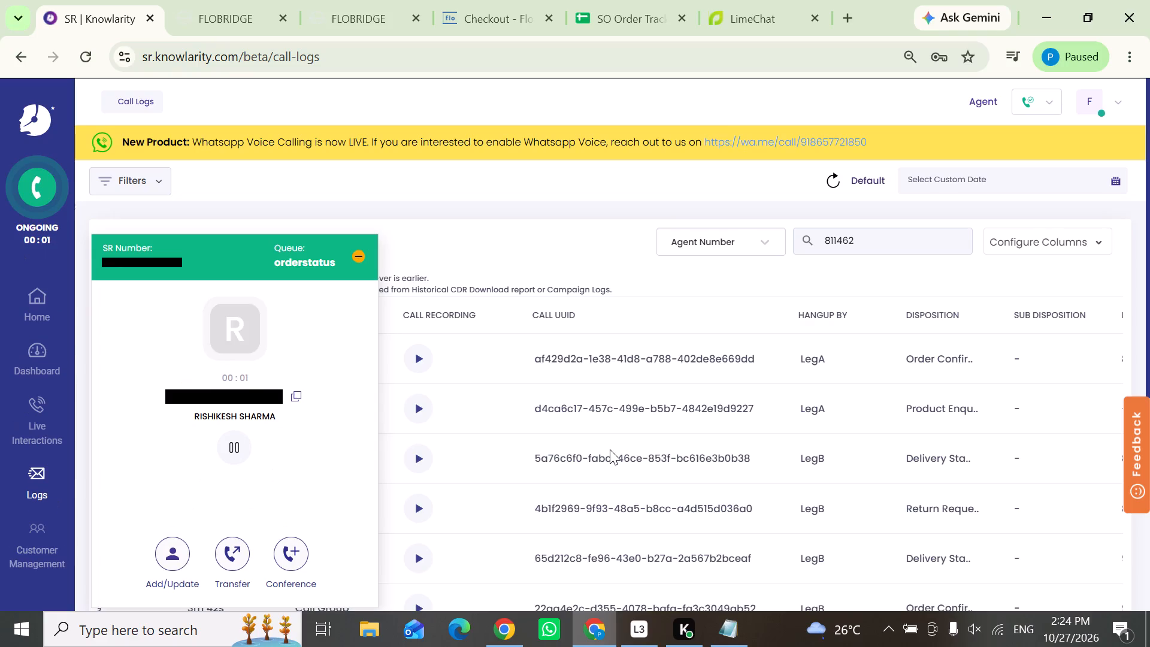
left_click(293, 388)
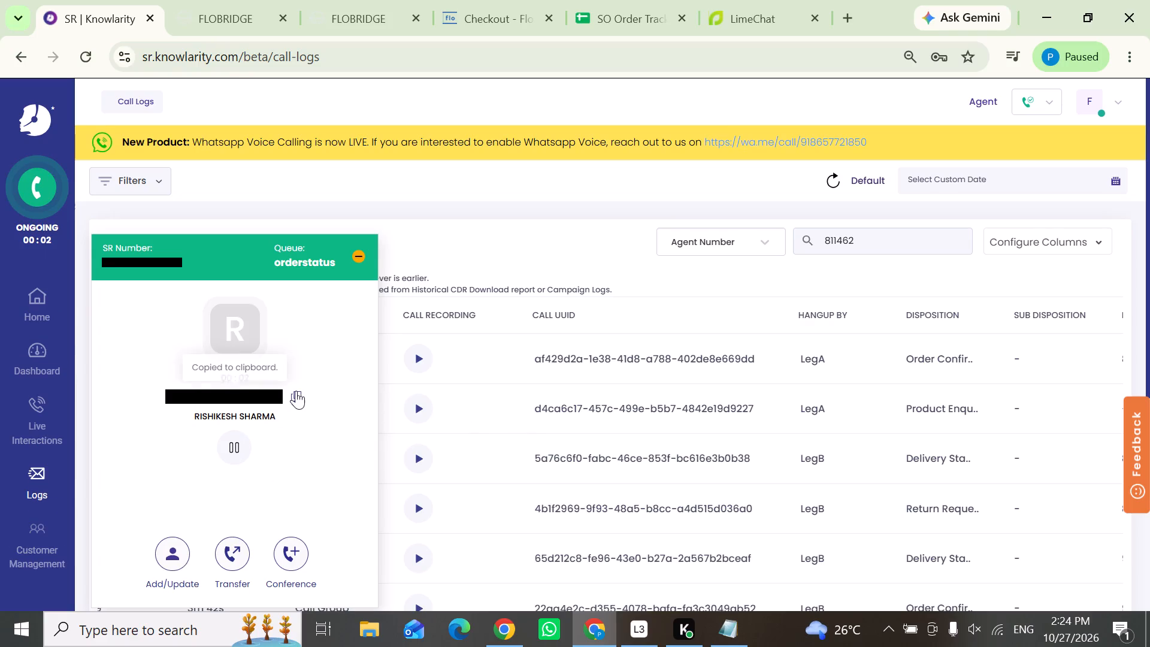
left_click(230, 21)
left_click(33, 216)
left_click(86, 190)
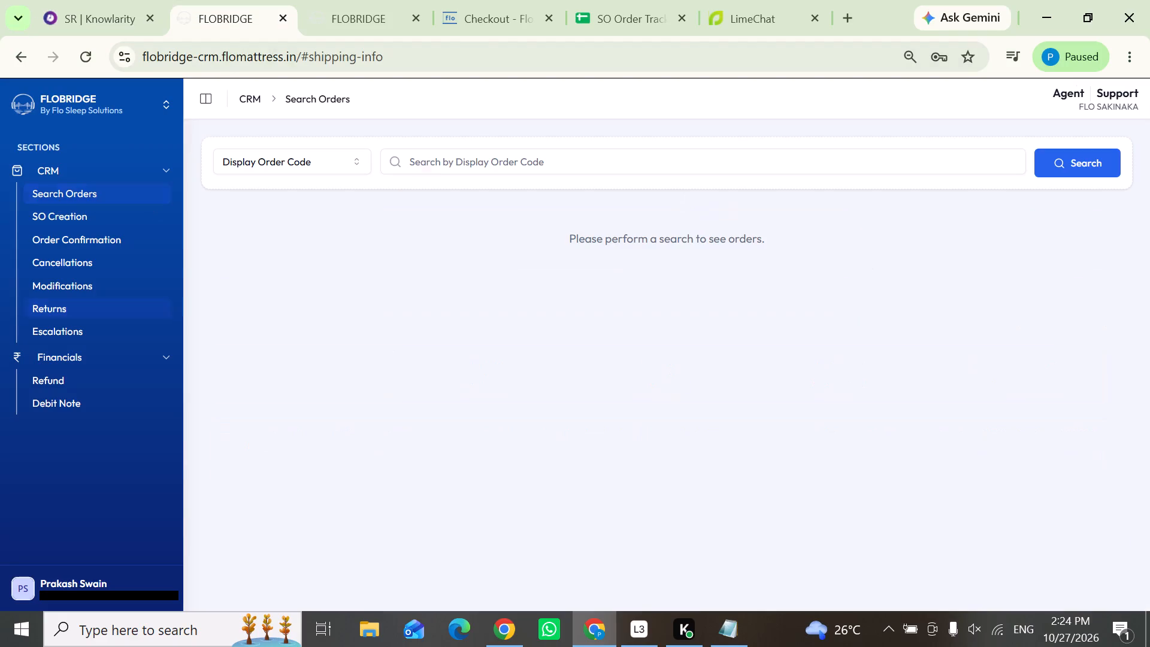
left_click(355, 159)
left_click(329, 195)
left_click(332, 162)
left_click(328, 209)
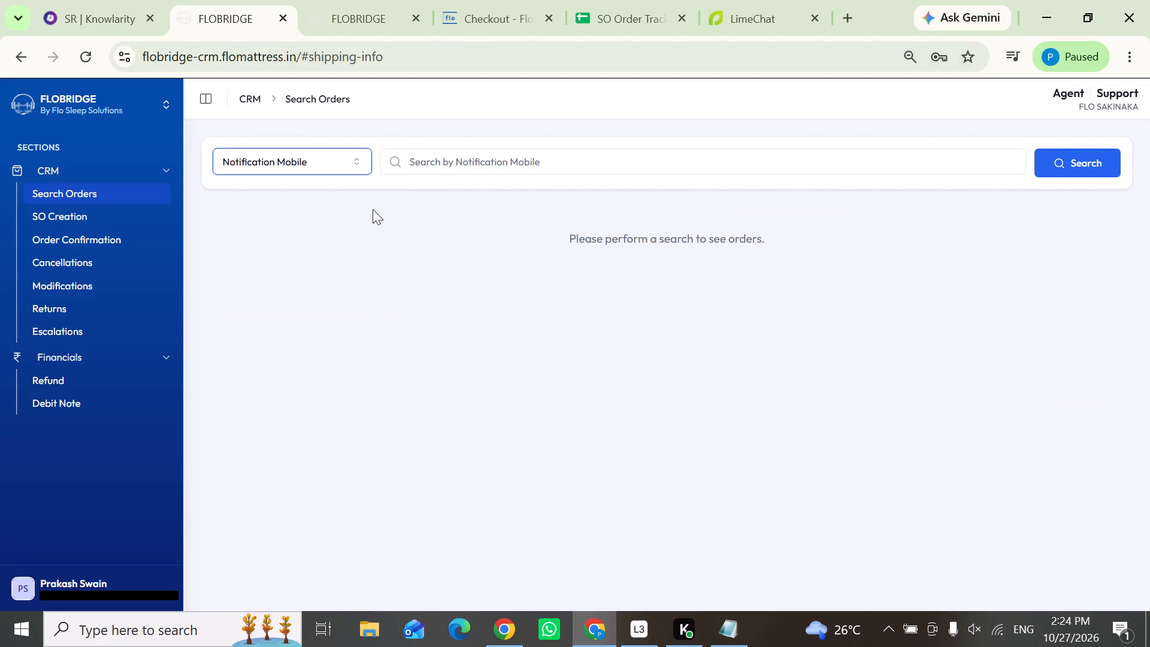
key("ctrl+v")
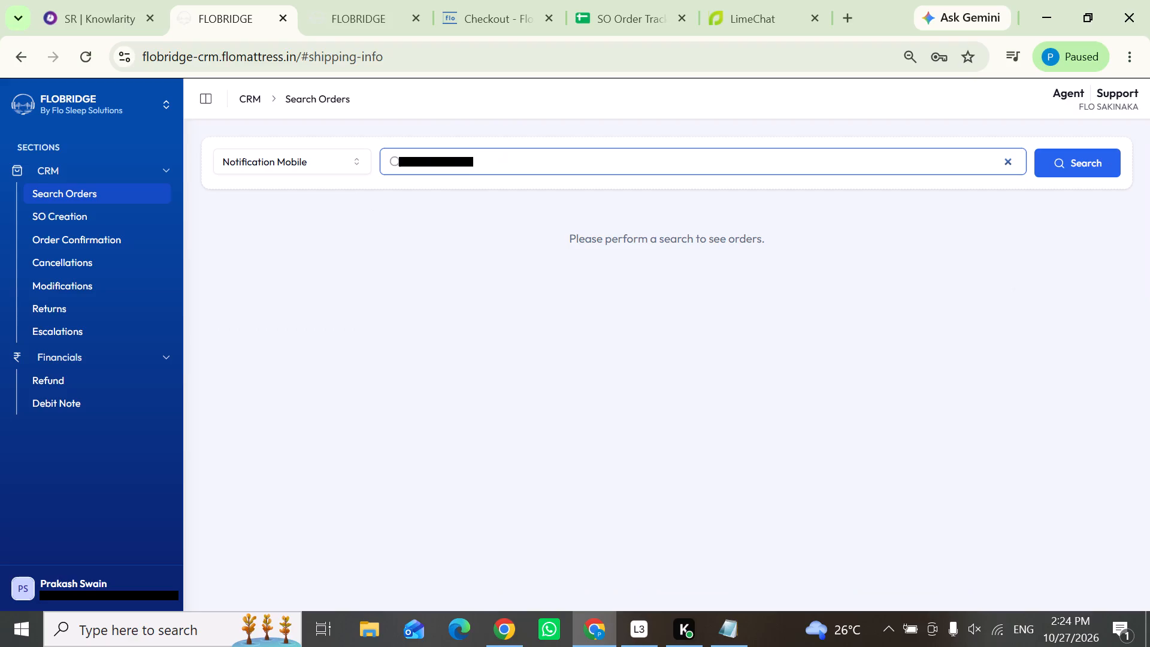
left_click_drag(423, 159, 405, 159)
key("BackSpace")
left_click(1090, 158)
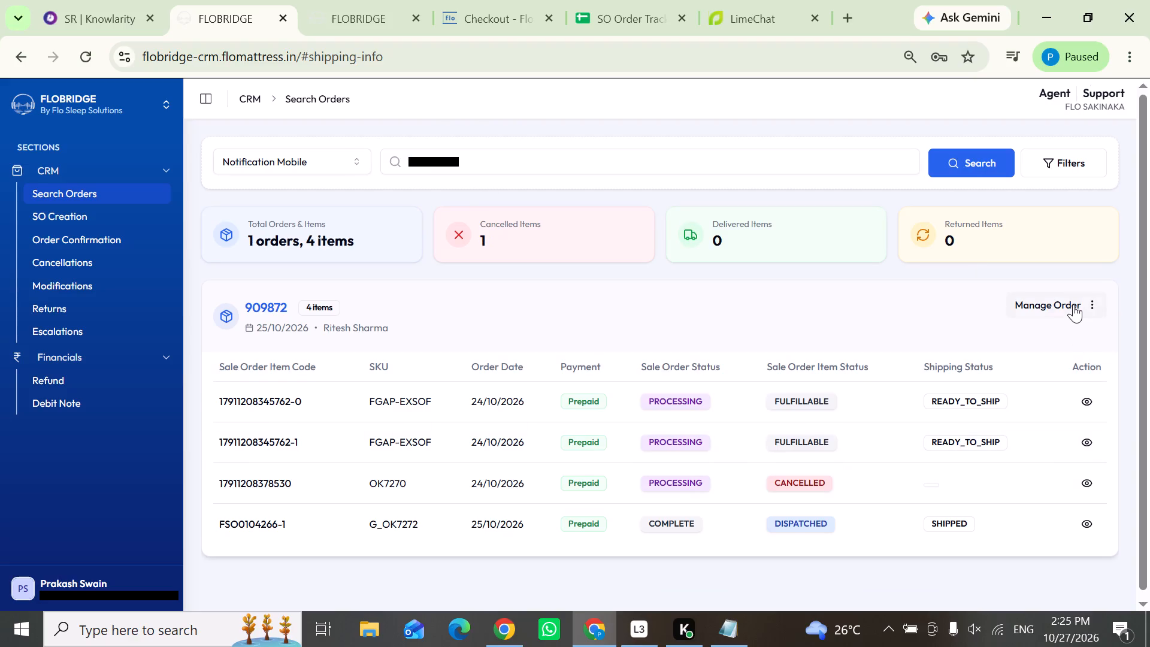
left_click(1073, 304)
left_click(1045, 454)
left_click(647, 334)
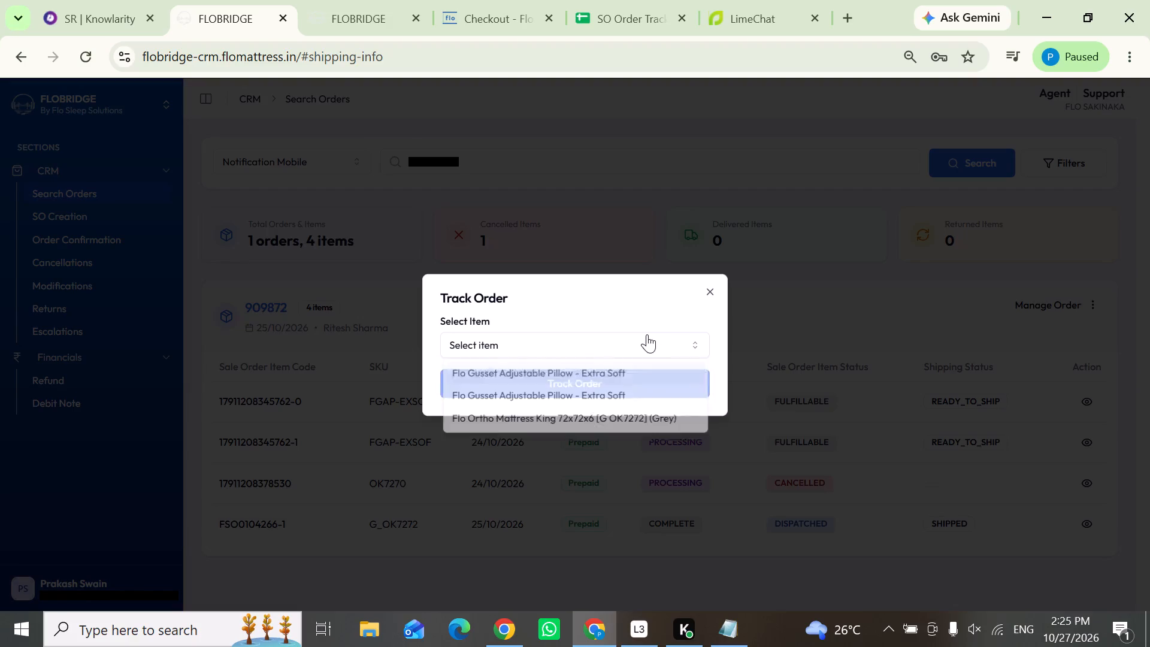
left_click(561, 421)
left_click(565, 395)
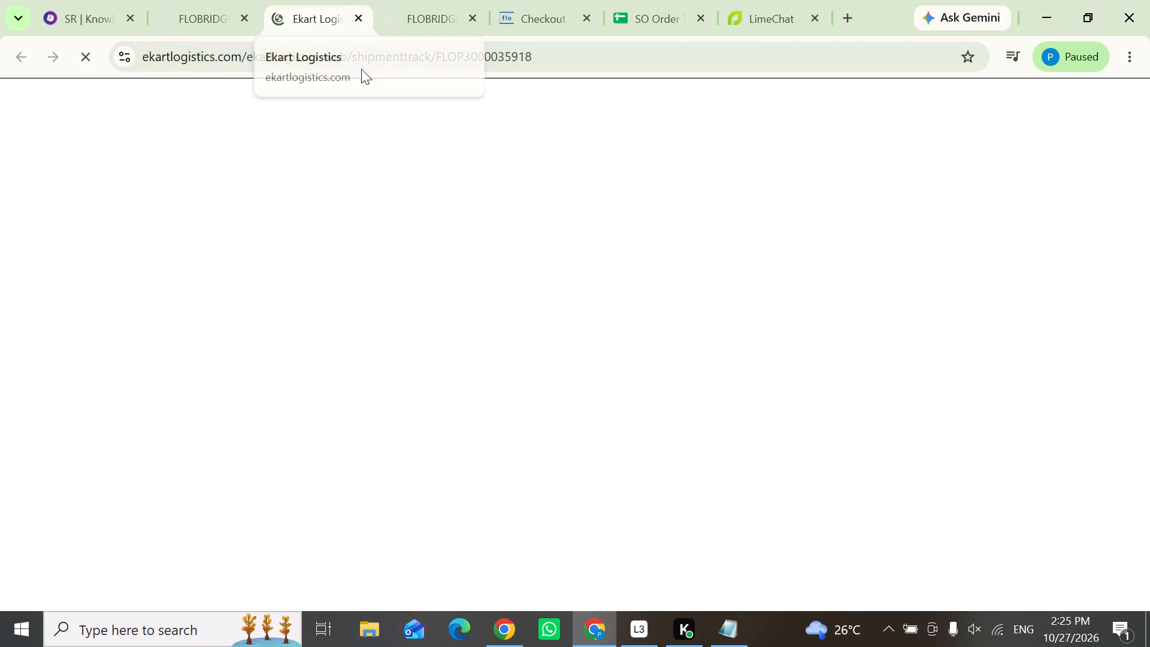
scroll(804, 417, "down", 2)
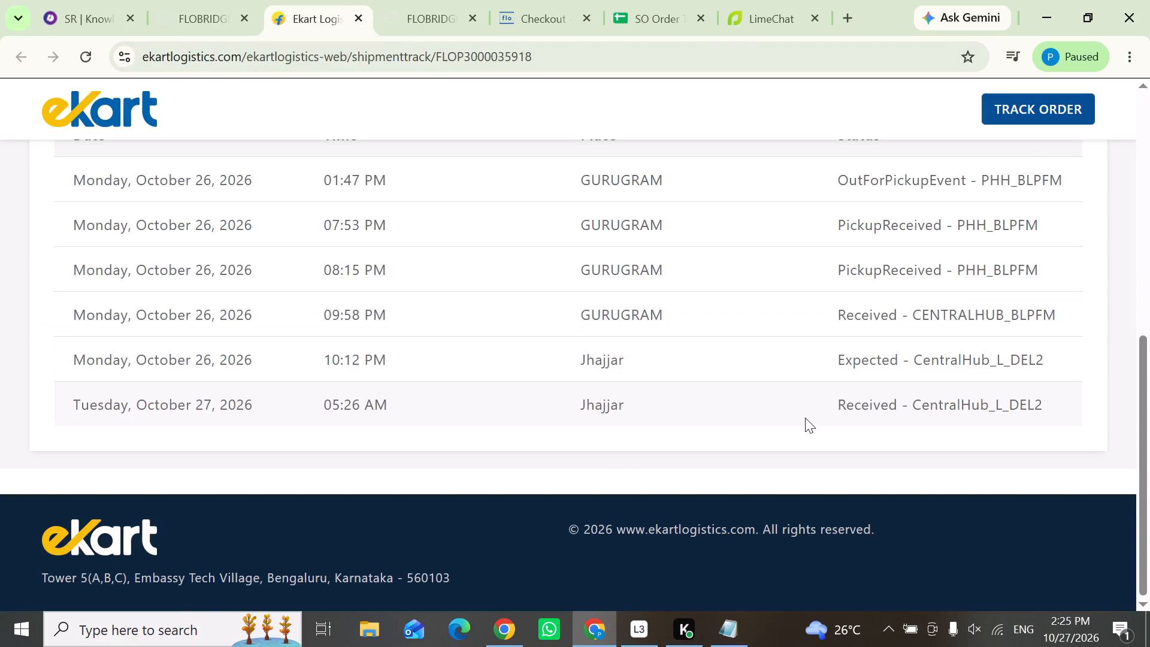
scroll(805, 418, "up", 3)
left_click(217, 0)
left_click(301, 406)
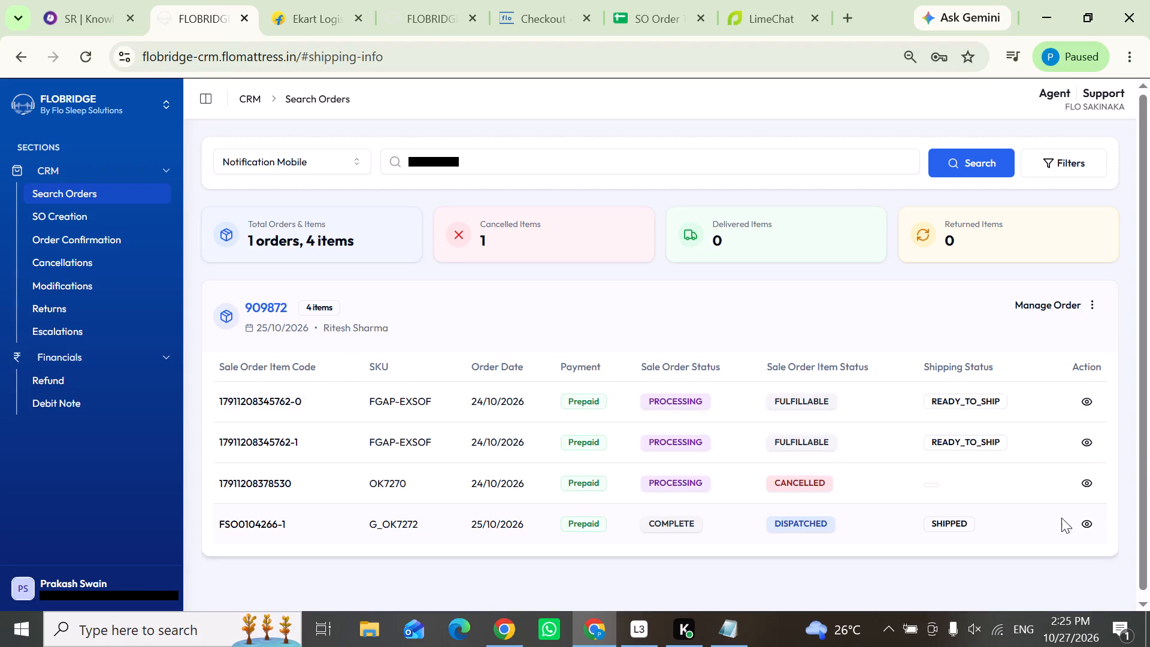
left_click(1069, 303)
left_click(1042, 452)
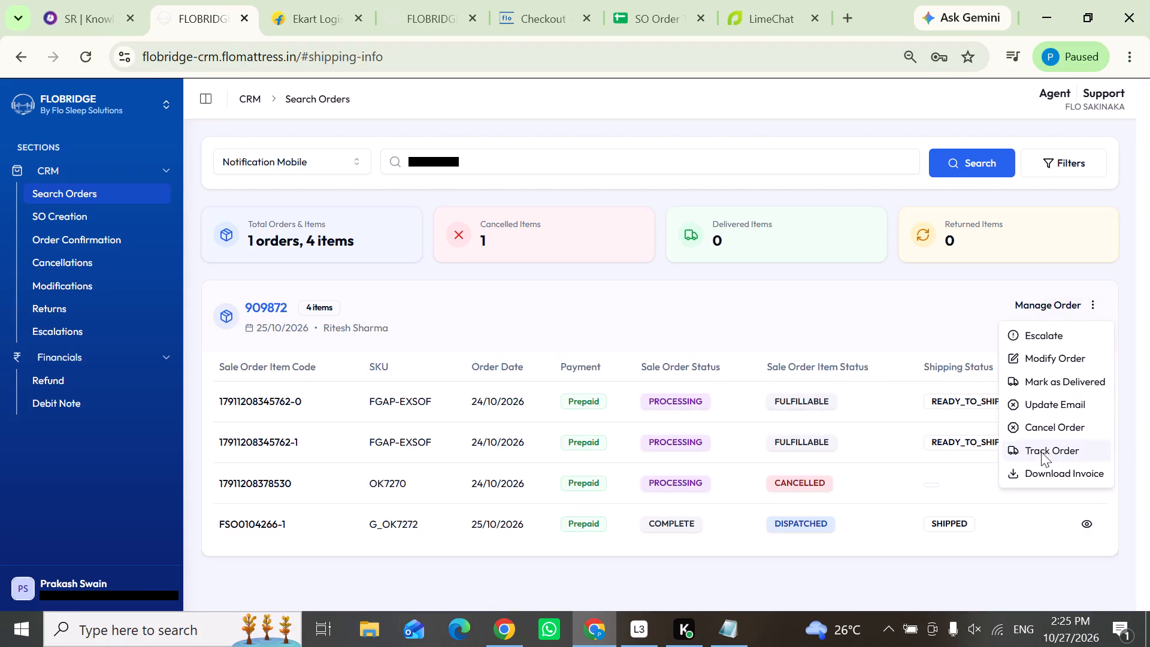
left_click(628, 349)
left_click(557, 379)
left_click(550, 386)
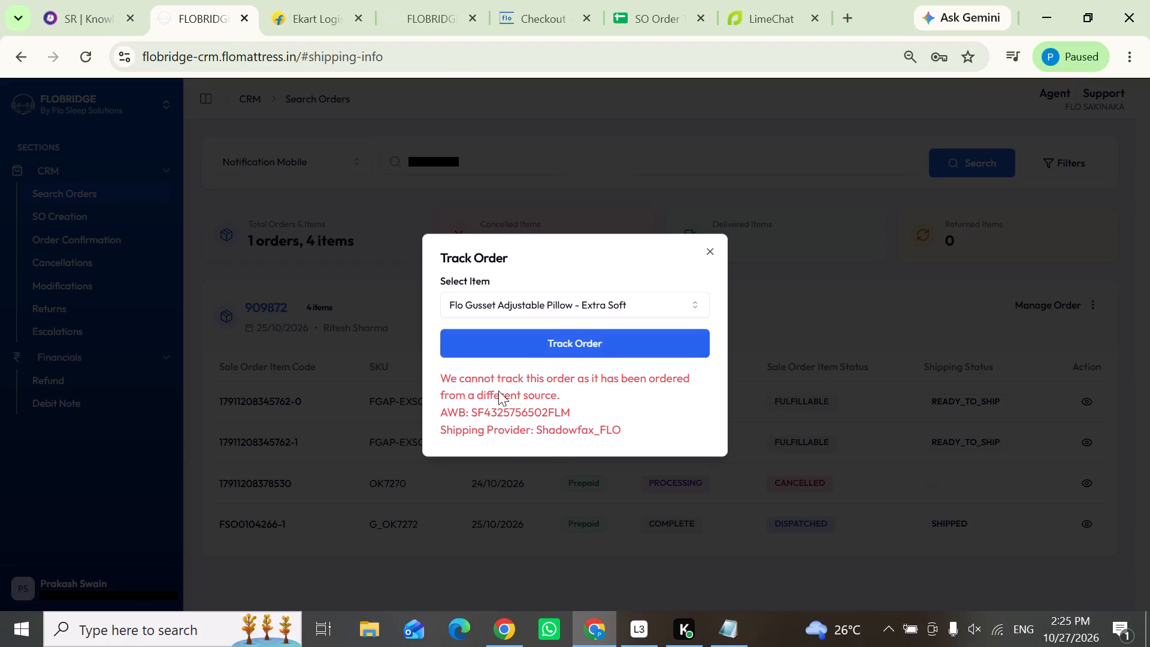
left_click_drag(579, 409, 475, 410)
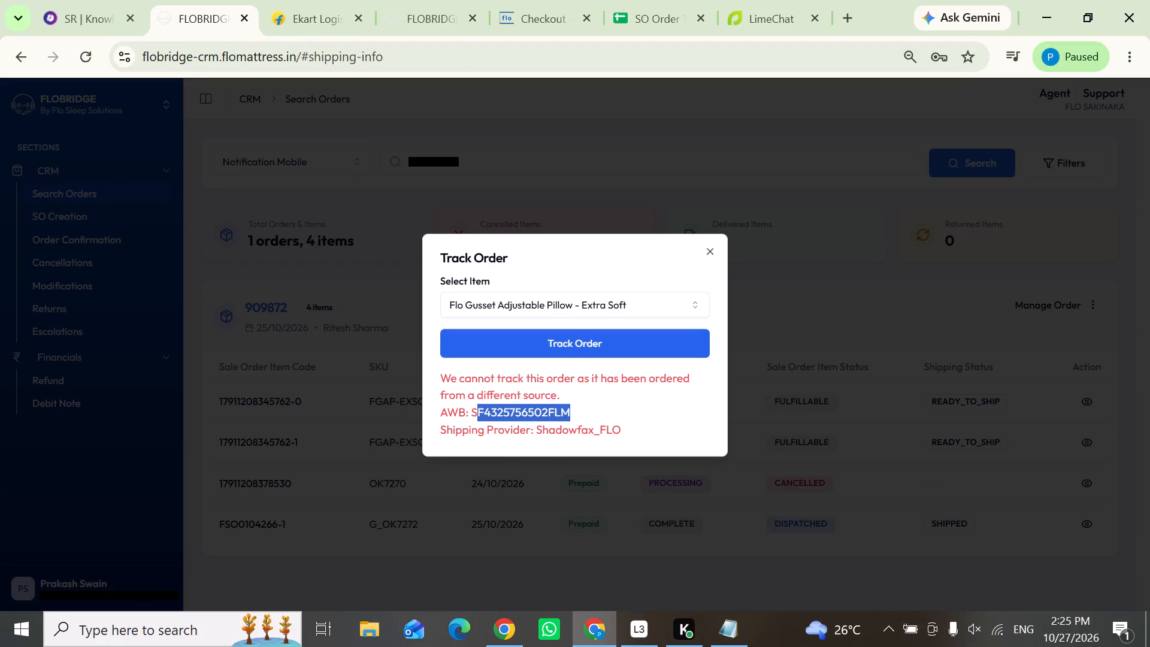
left_click_drag(475, 410, 472, 411)
key("ctrl+c")
left_click(846, 18)
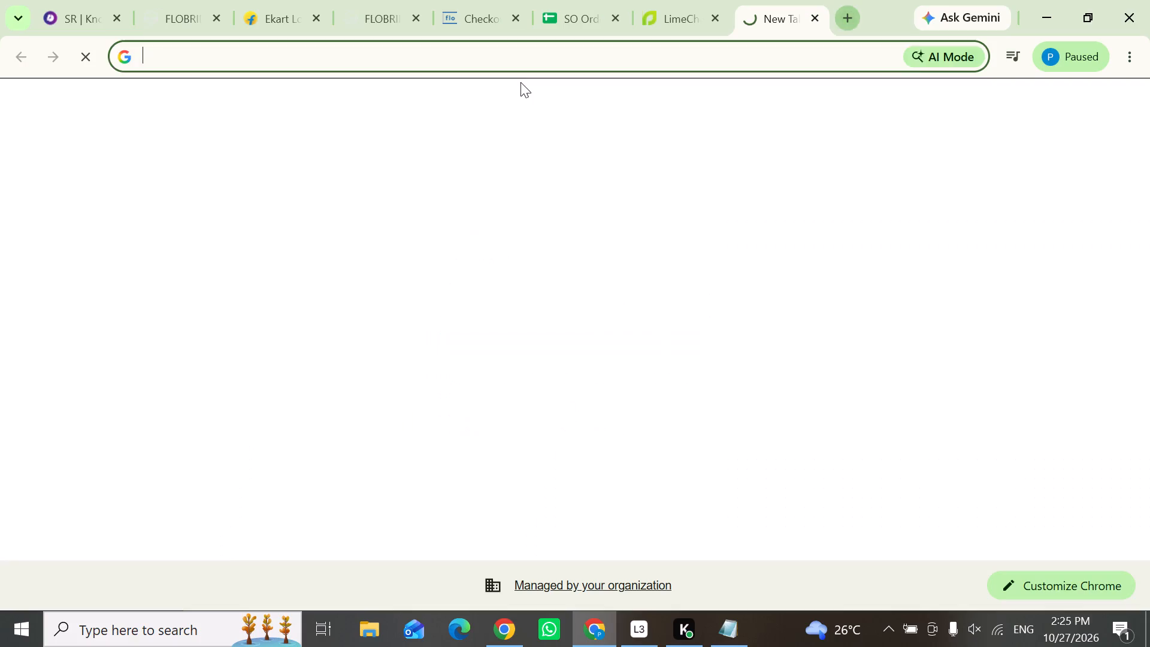
type("sh")
key("Return")
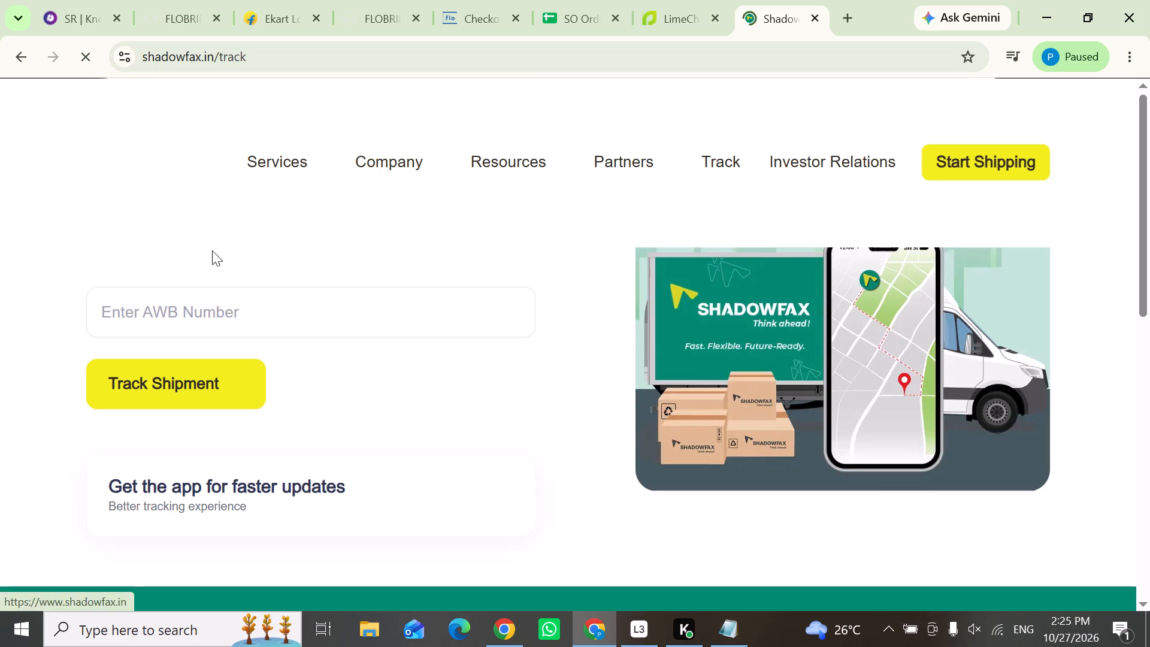
left_click(153, 312)
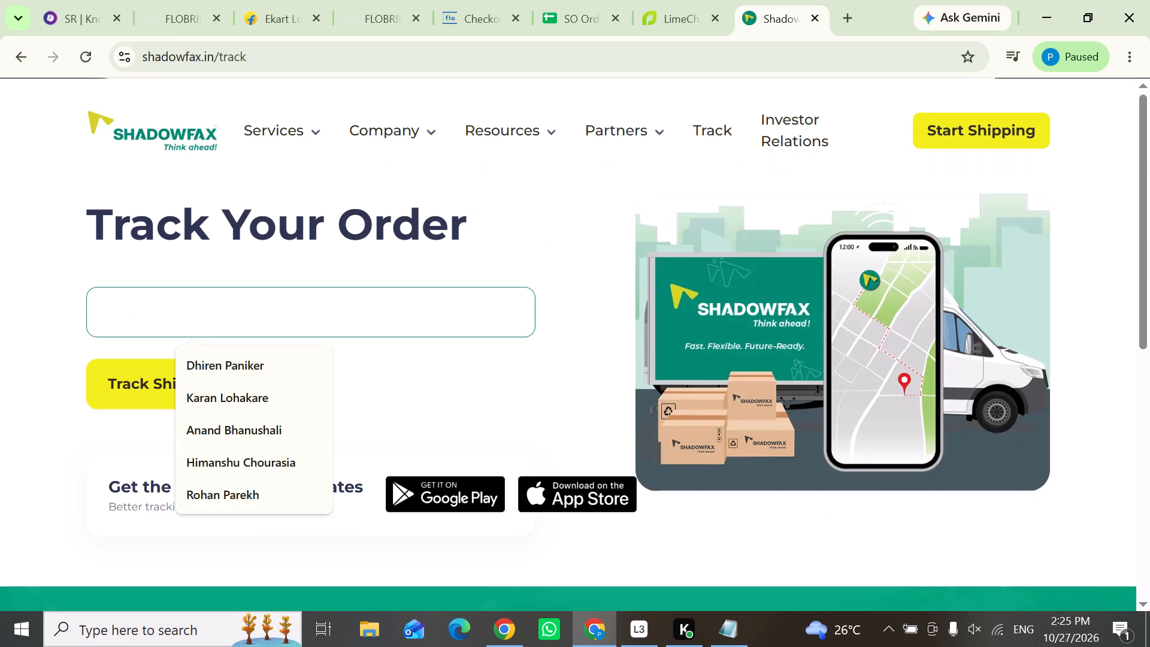
key("ctrl+v")
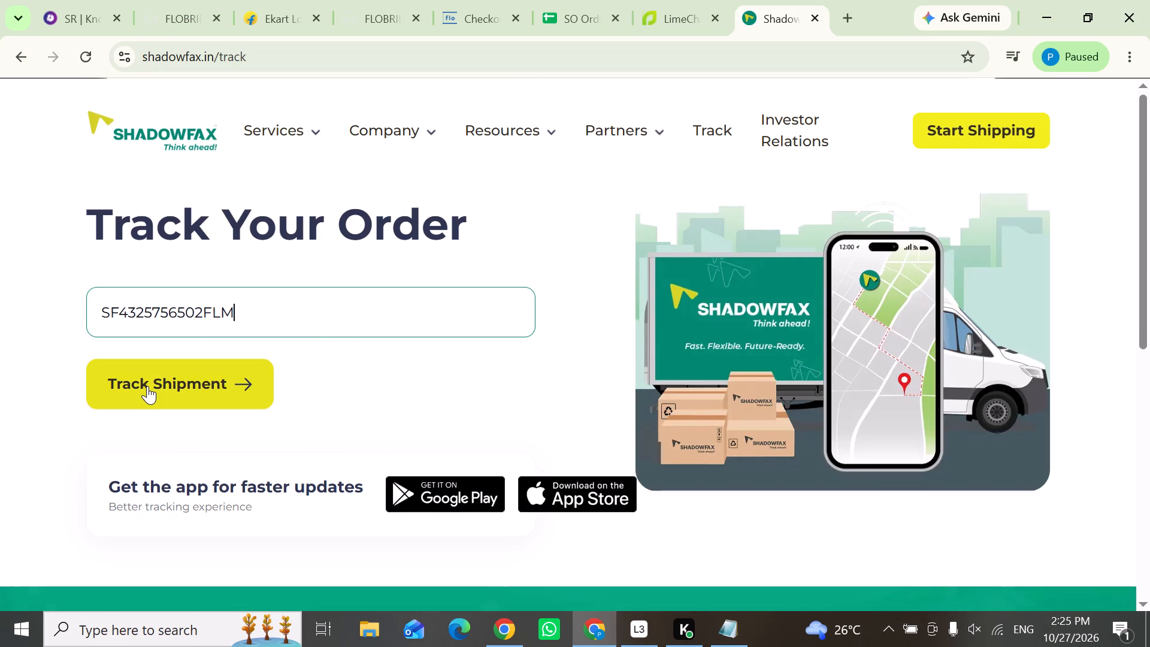
left_click(147, 386)
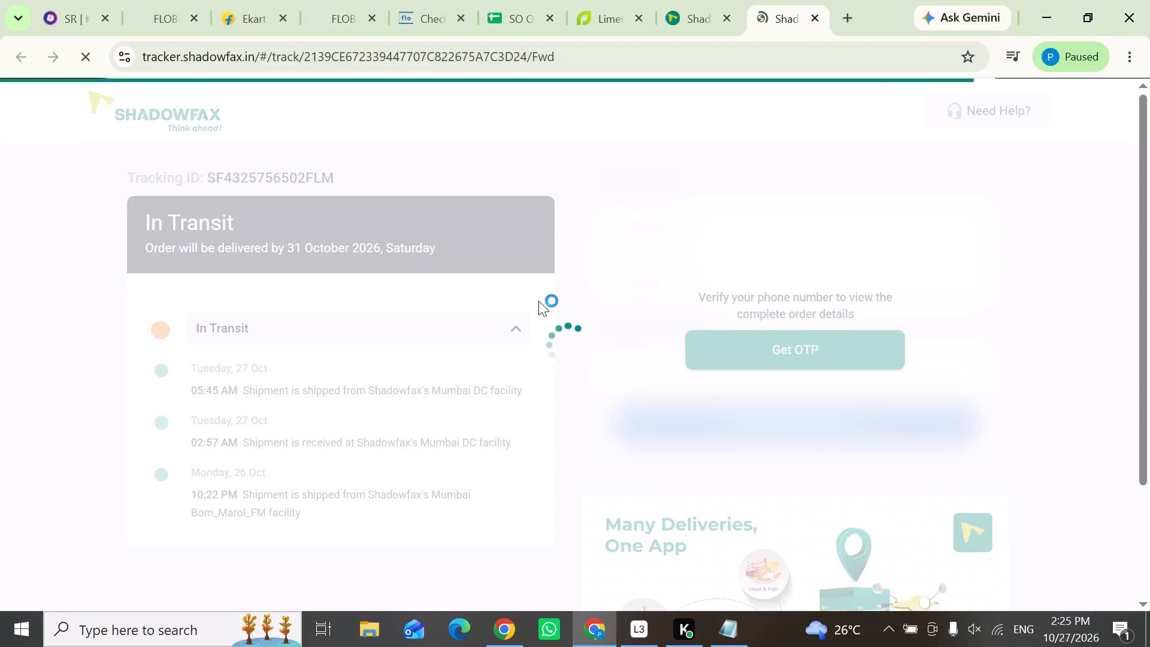
scroll(568, 362, "down", 1)
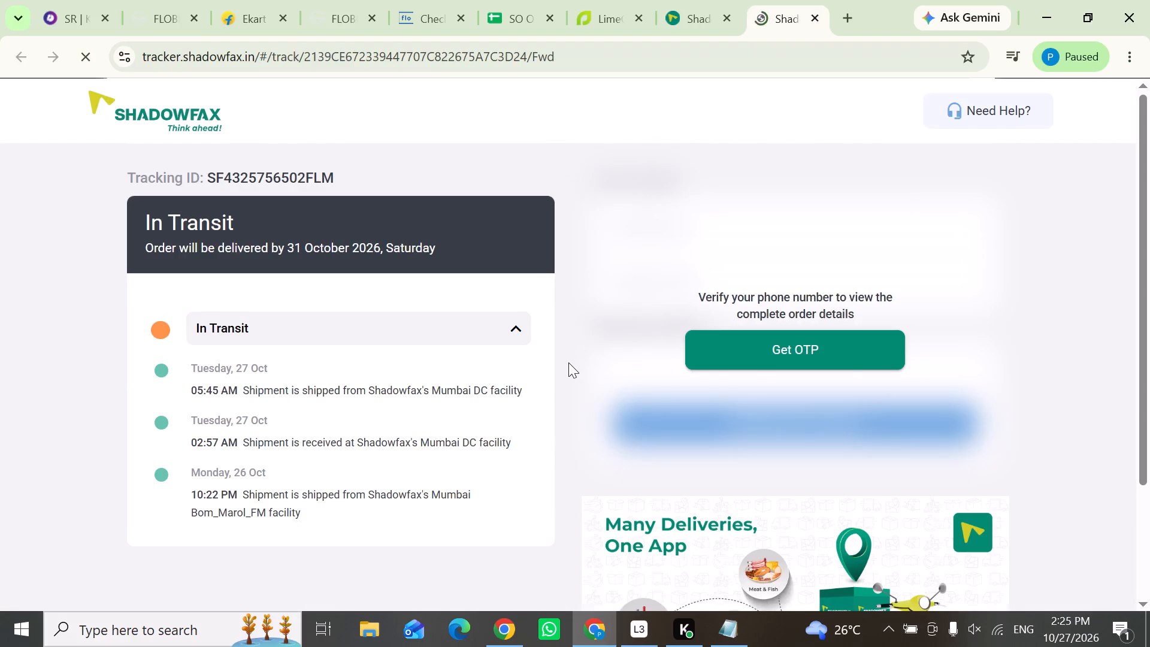
scroll(568, 363, "up", 1)
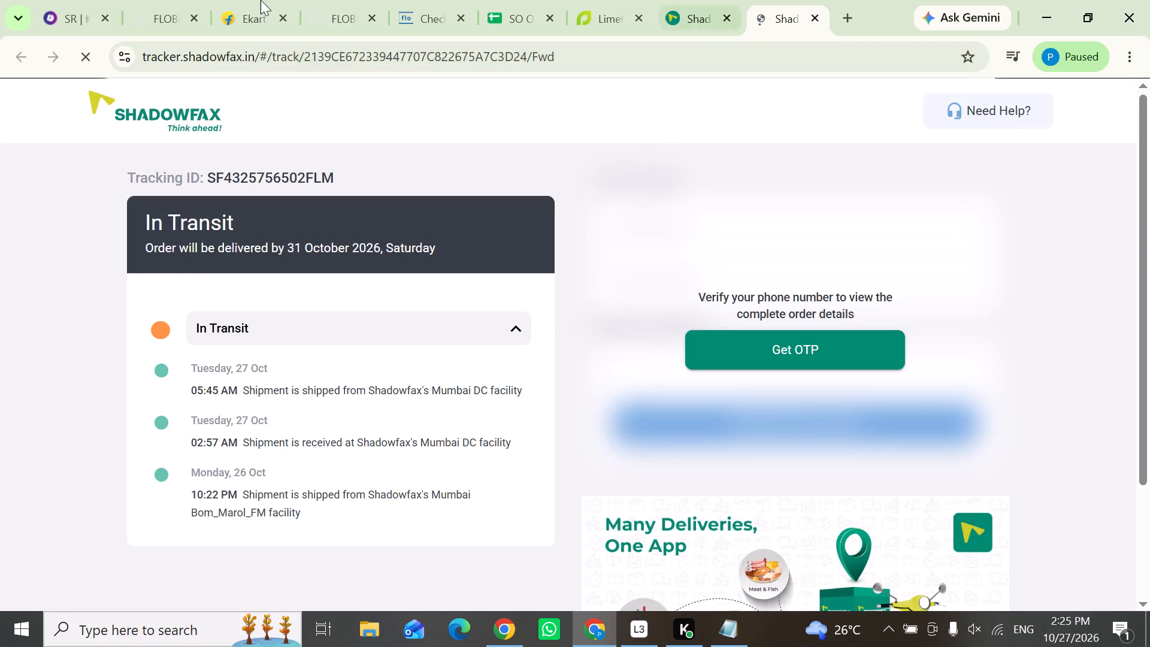
left_click(188, 0)
left_click(873, 522)
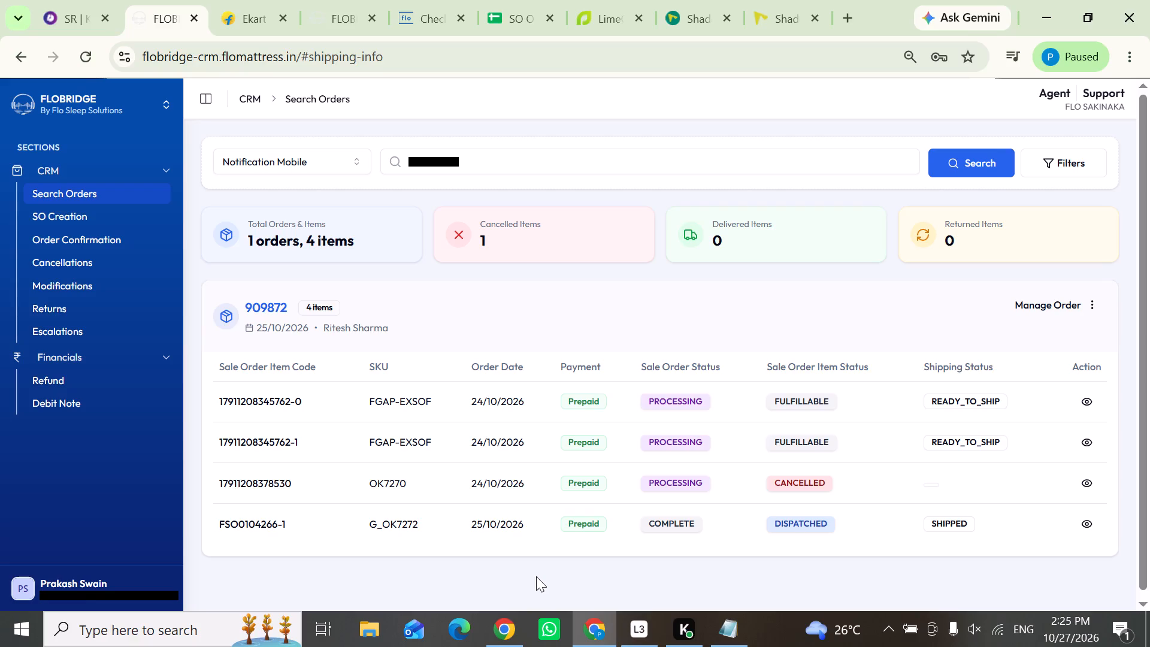
left_click(244, 28)
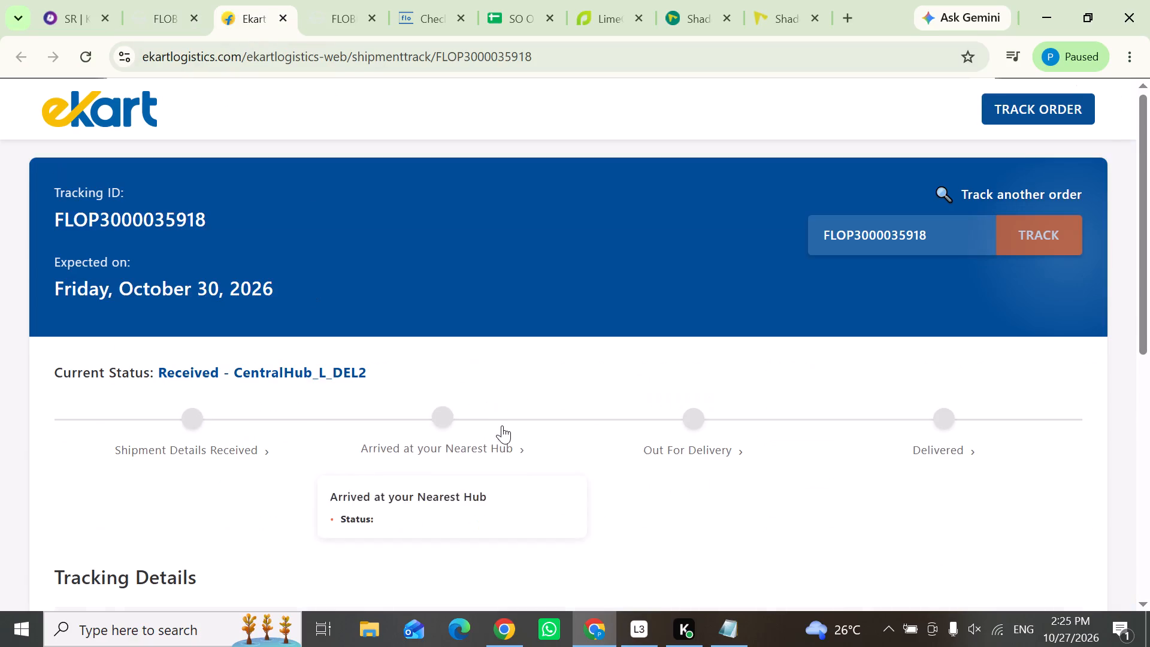
scroll(501, 425, "down", 2)
left_click_drag(1149, 482, 1149, 445)
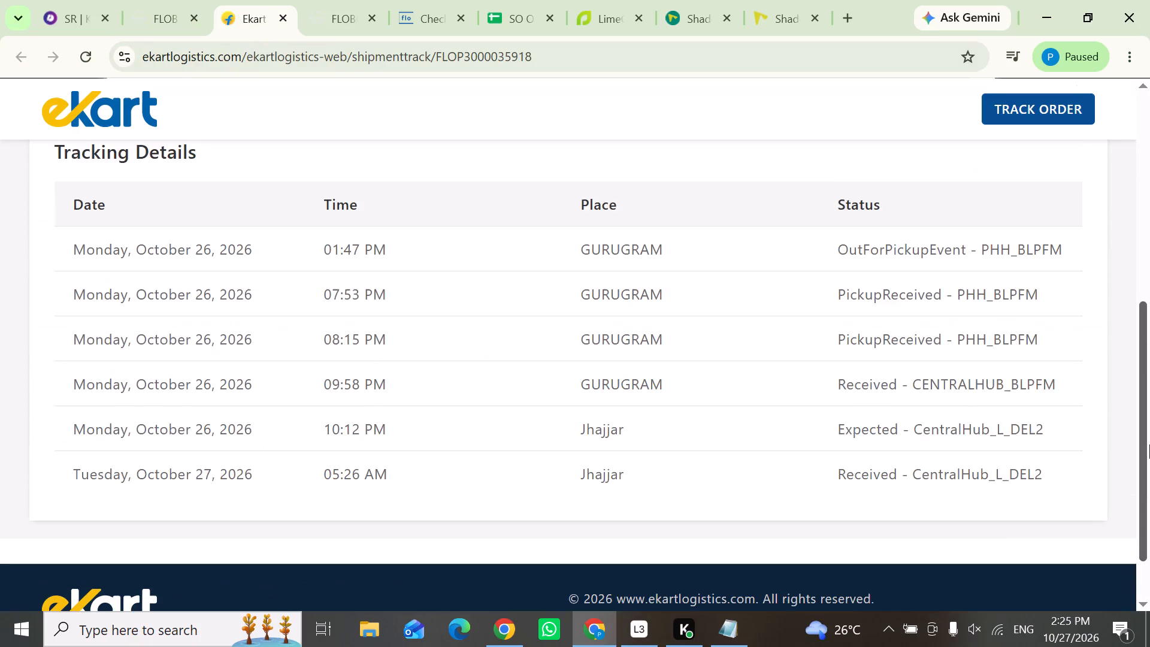
left_click_drag(1149, 445, 1124, 267)
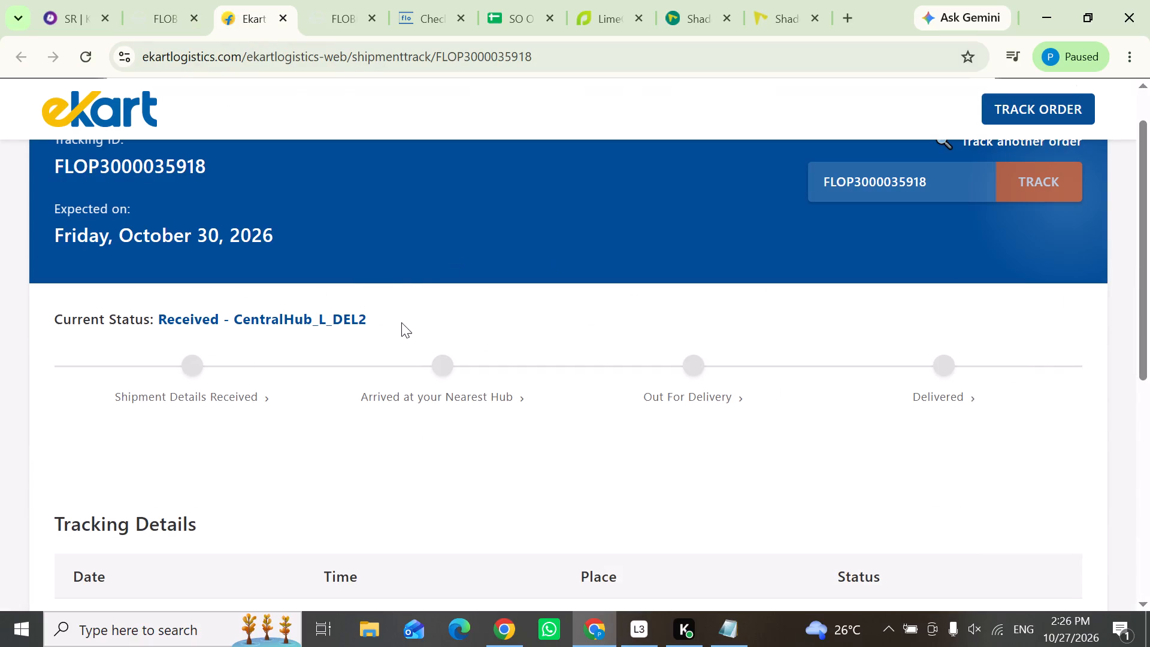
left_click(171, 19)
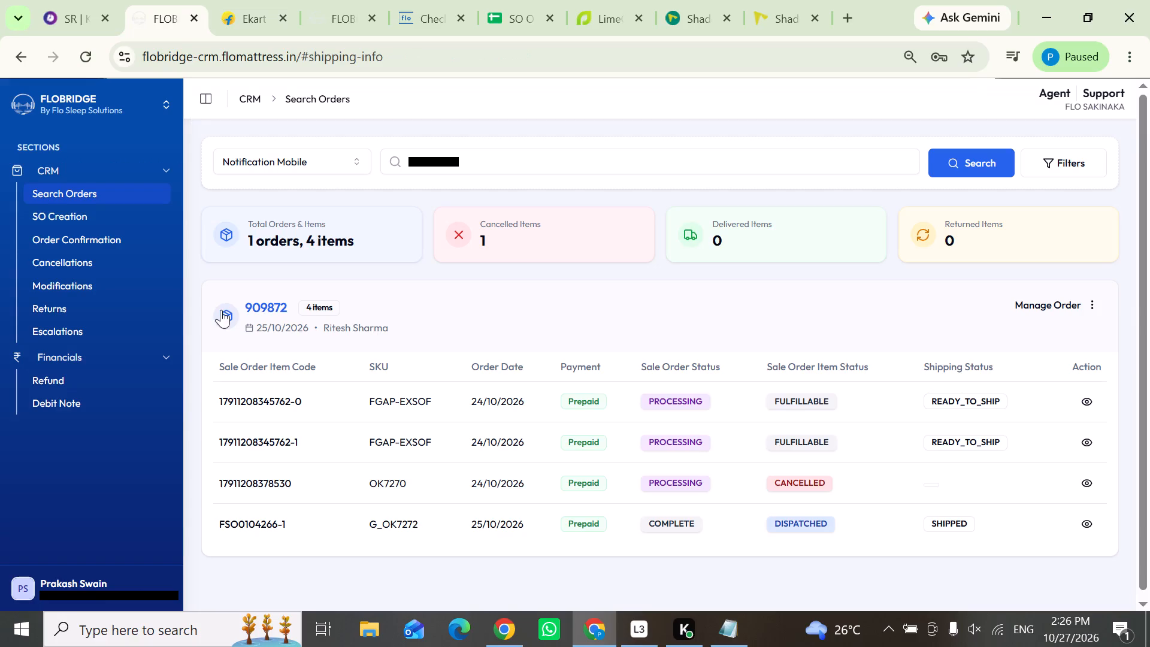
left_click_drag(290, 307, 239, 304)
key("ctrl+c")
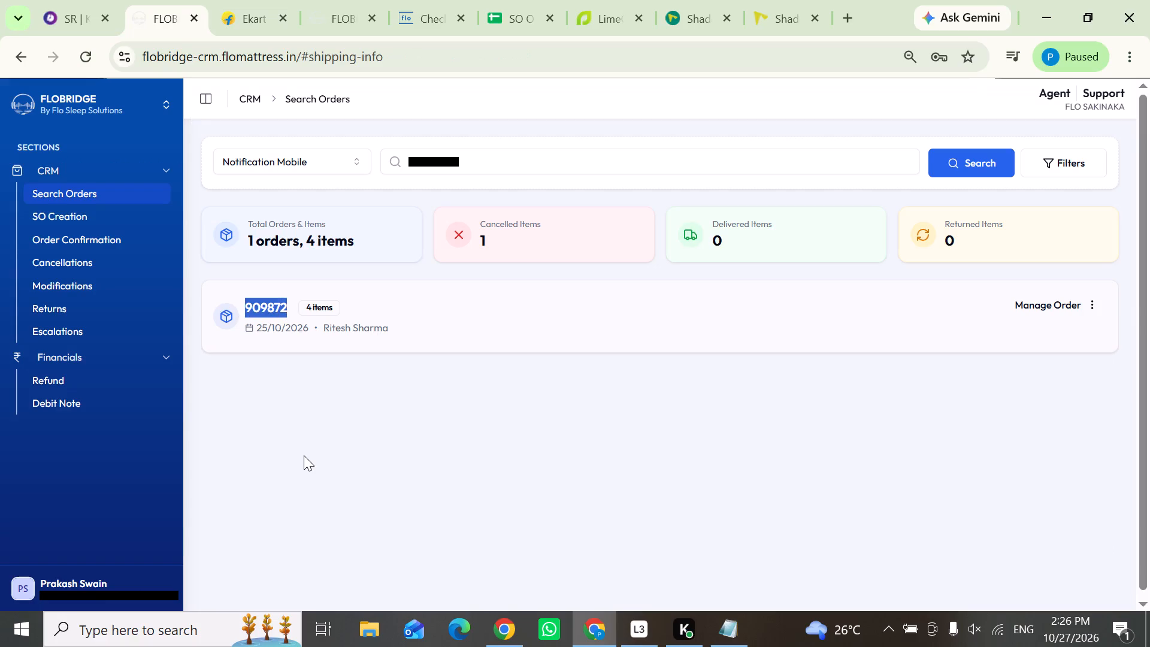
left_click(81, 0)
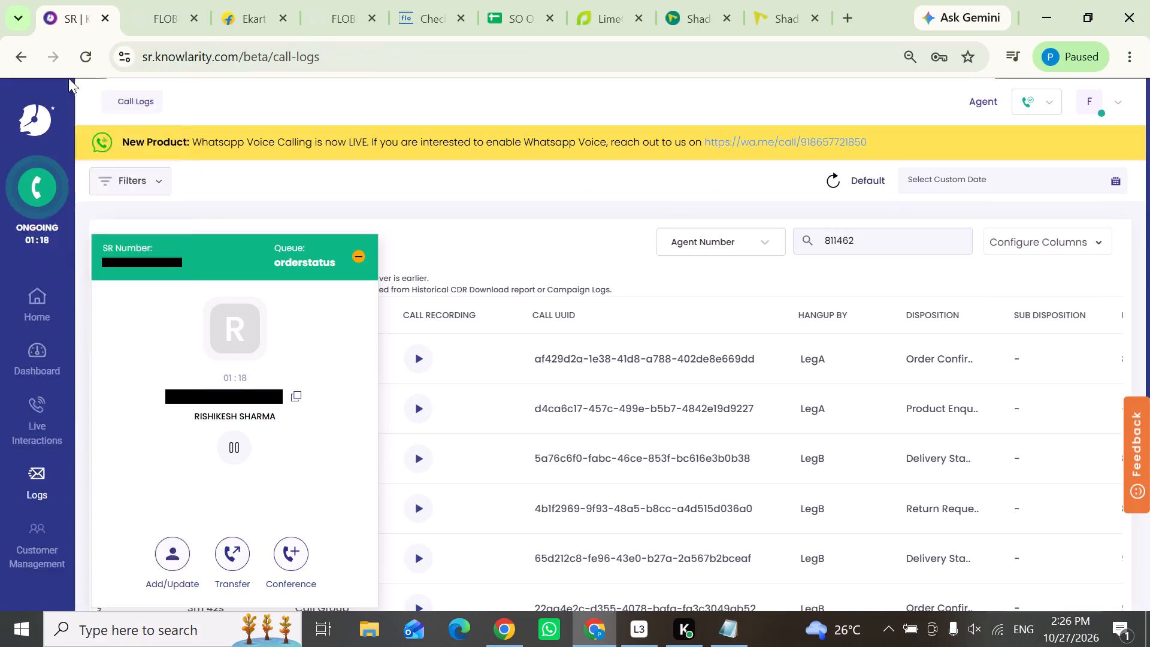
left_click(172, 557)
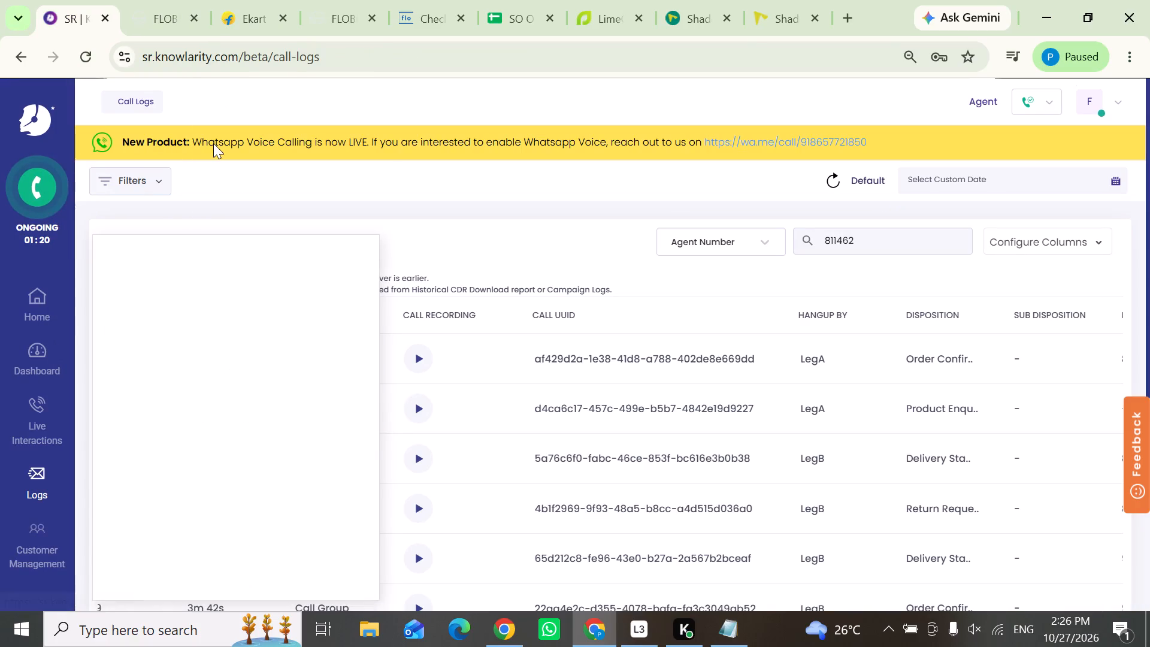
scroll(270, 410, "down", 1)
left_click(207, 491)
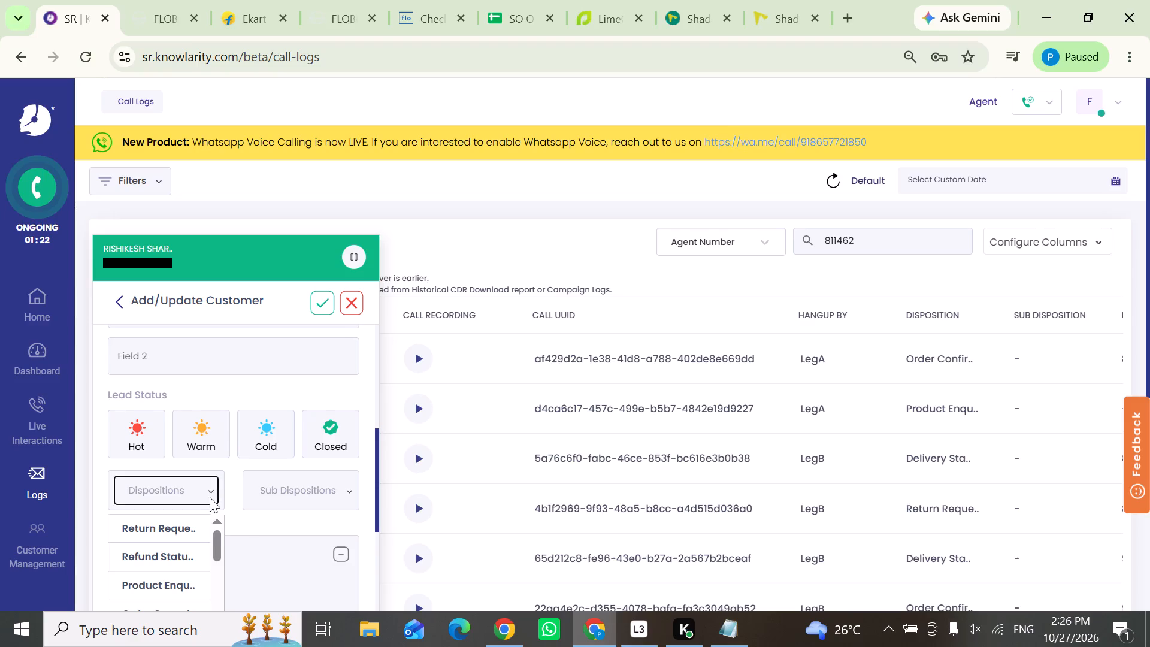
left_click_drag(216, 542, 216, 562)
left_click(168, 560)
left_click(172, 566)
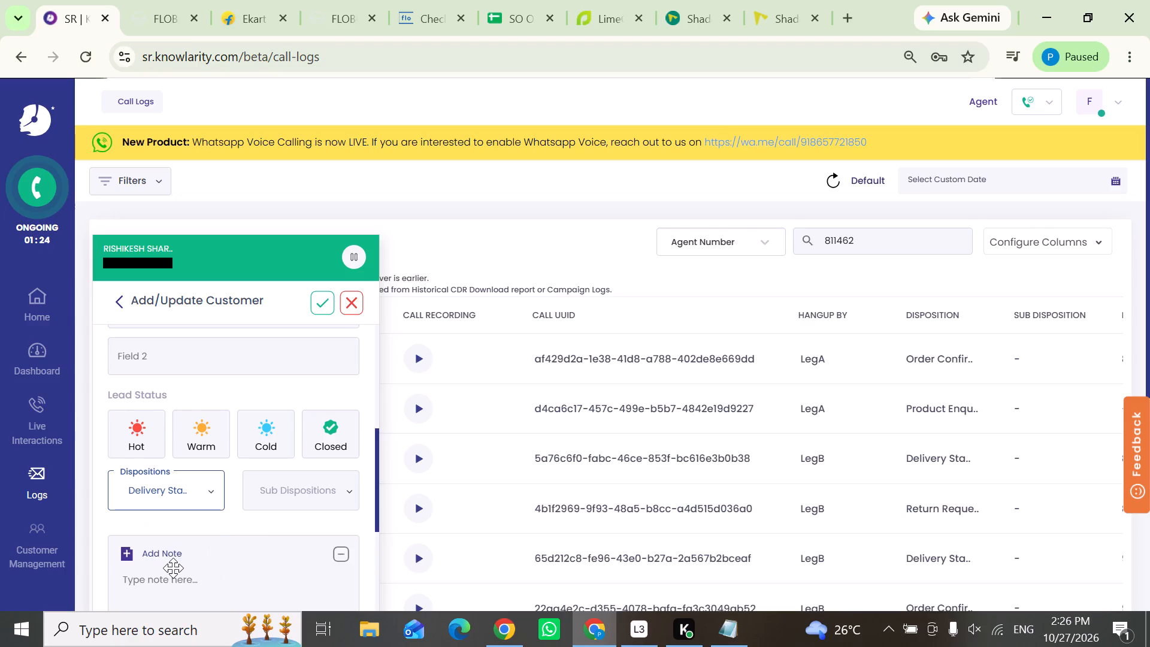
left_click(172, 580)
key("ctrl+v")
left_click(324, 301)
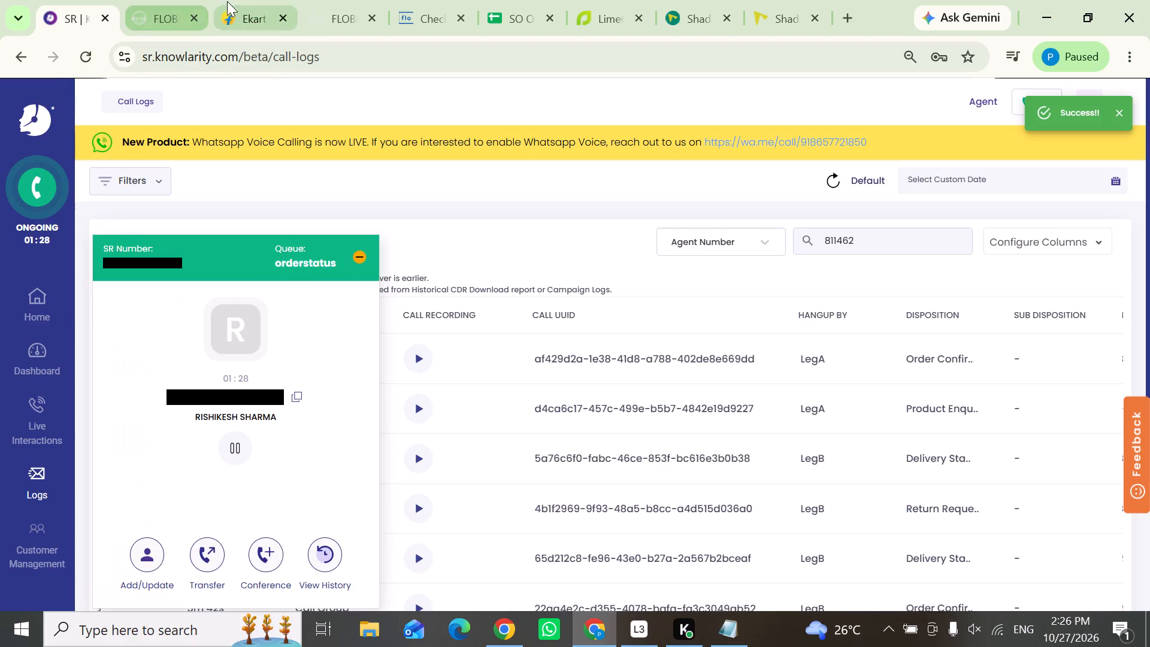
Return to the Shadowfax tracking page for the pillow shipment.
left_click(770, 0)
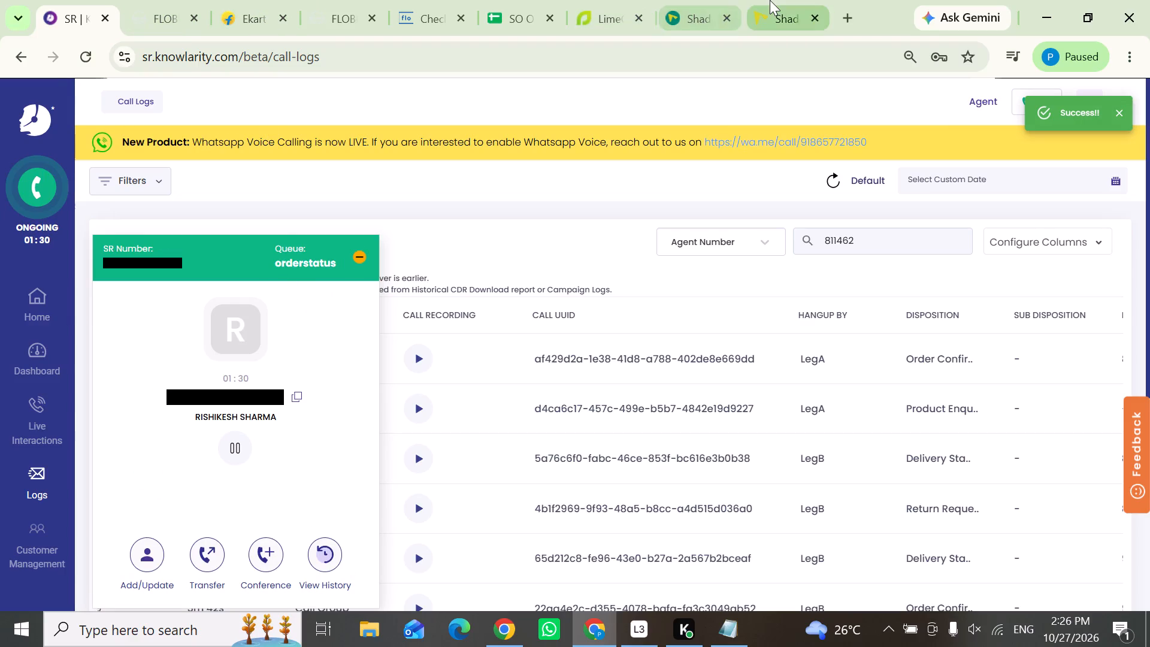
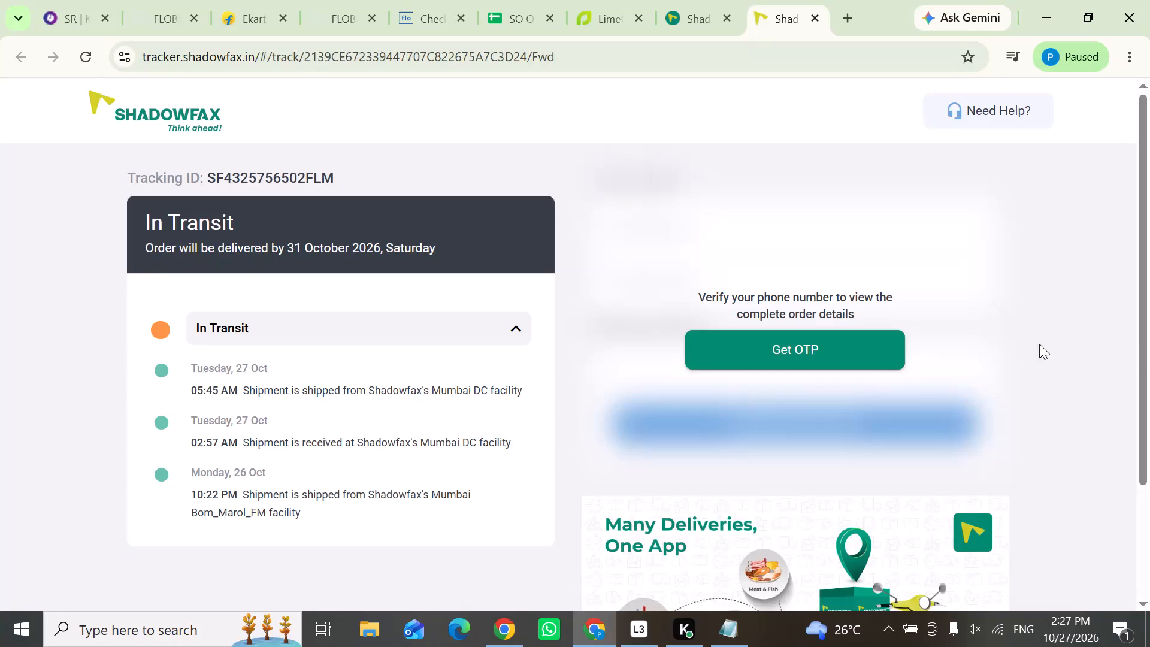
Switch to the other Chrome window, view the MLabs Digital careers page in a new tab, and close that tab.
left_click(507, 627)
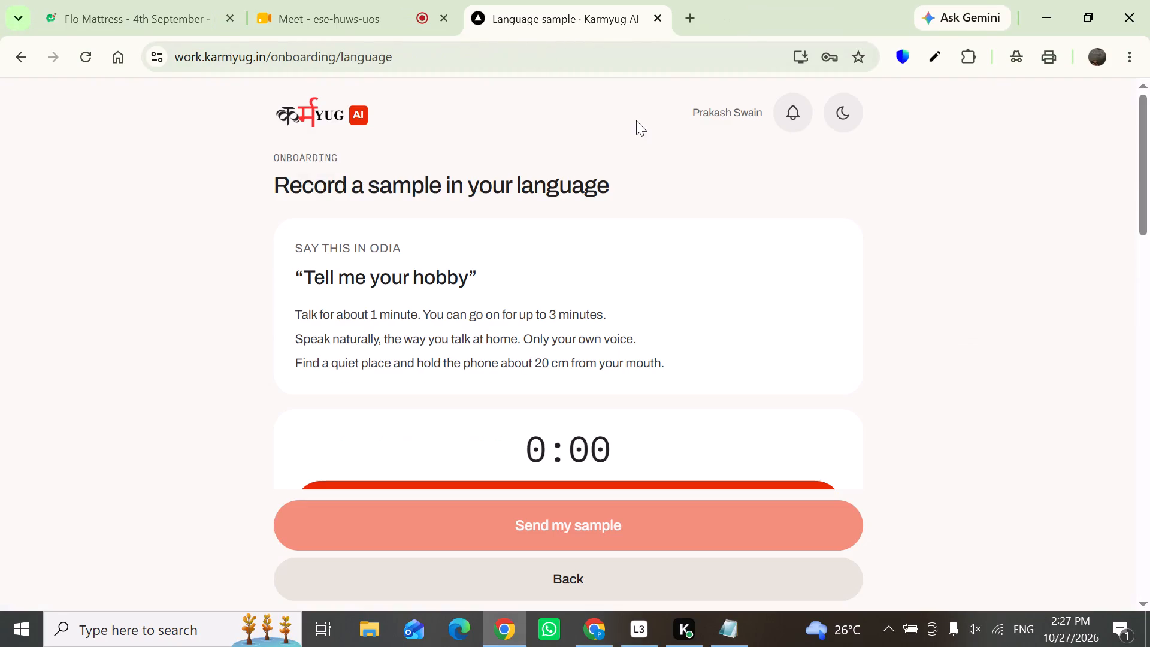
left_click(682, 23)
key("m")
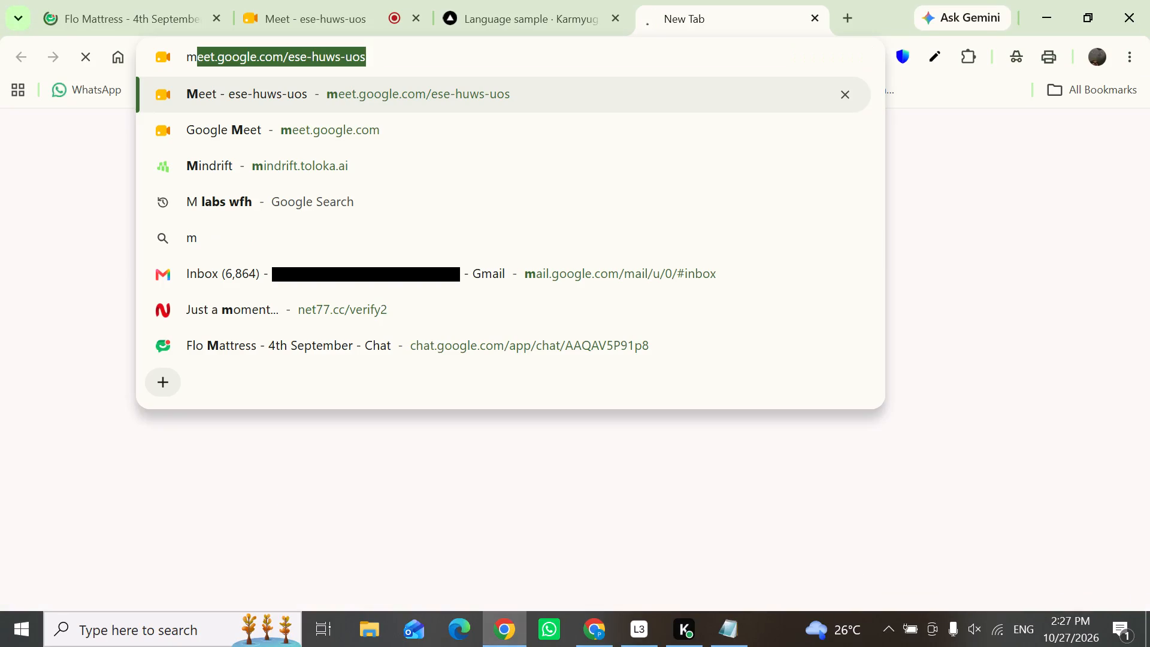
key("l")
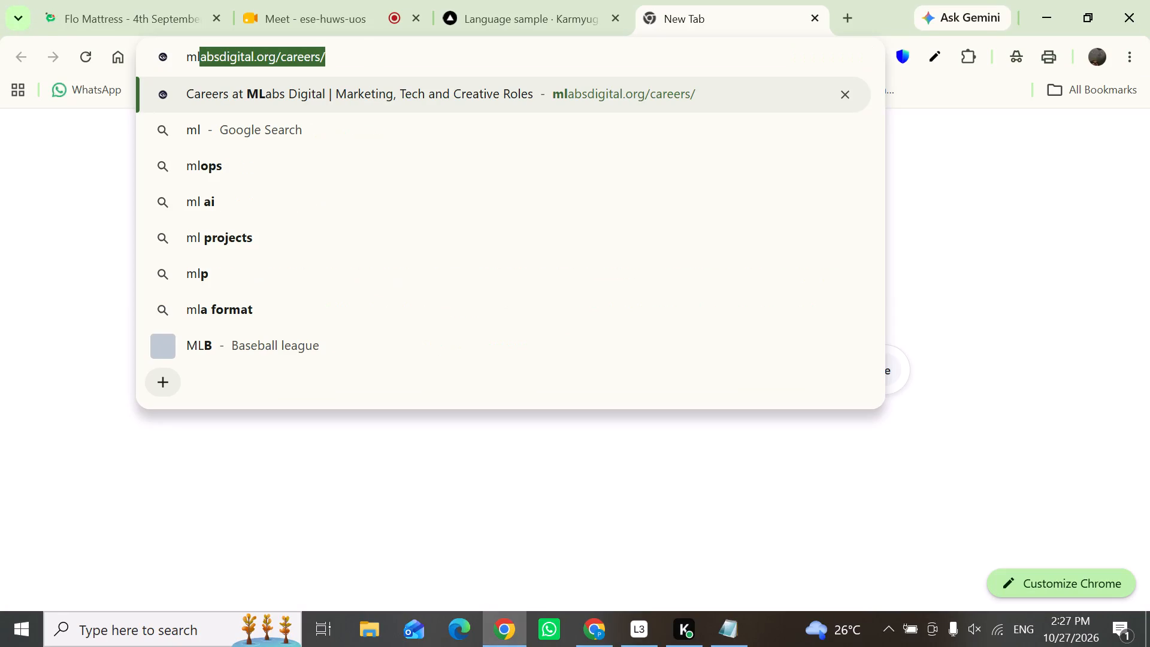
key("Return")
scroll(674, 59, "up", 1)
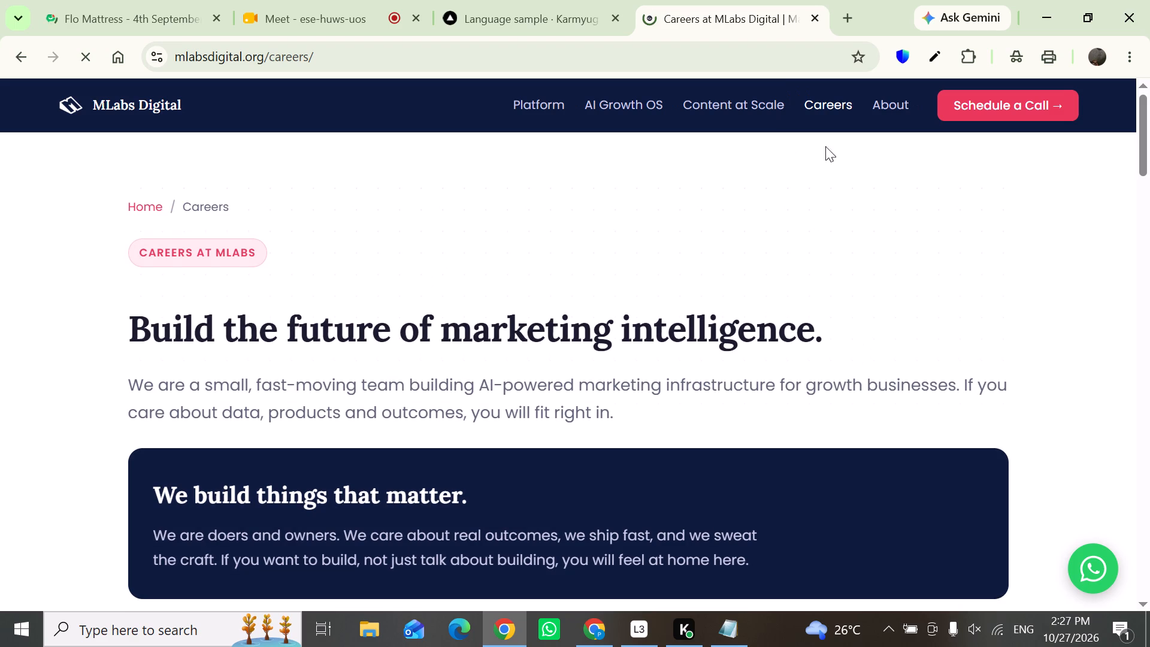
left_click(817, 17)
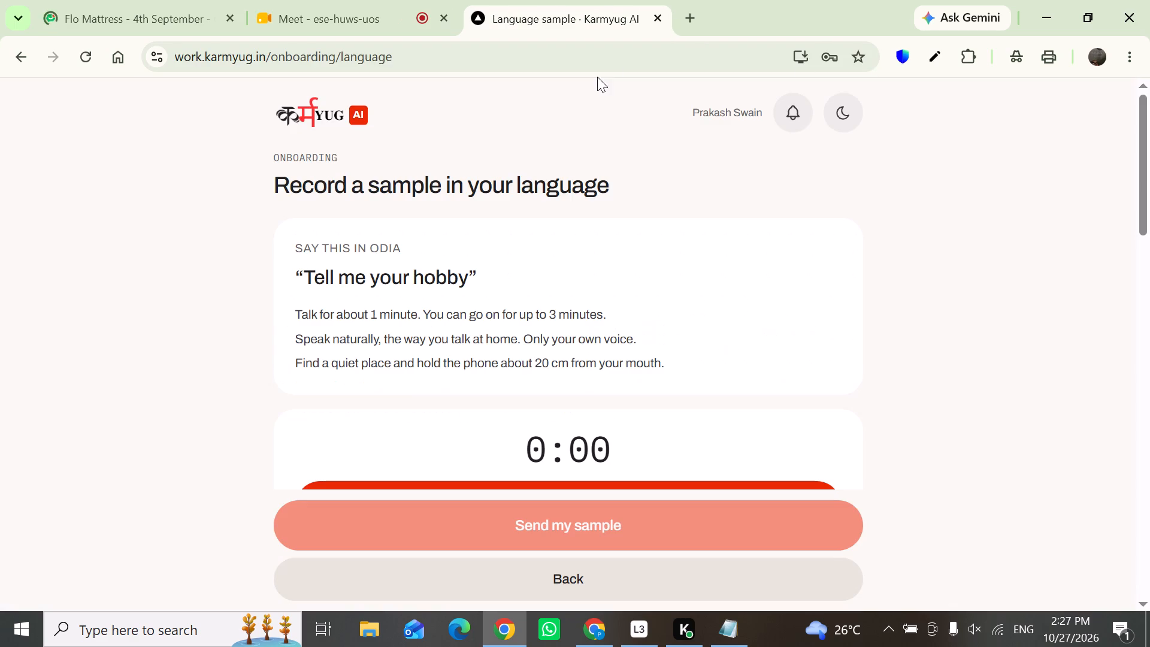
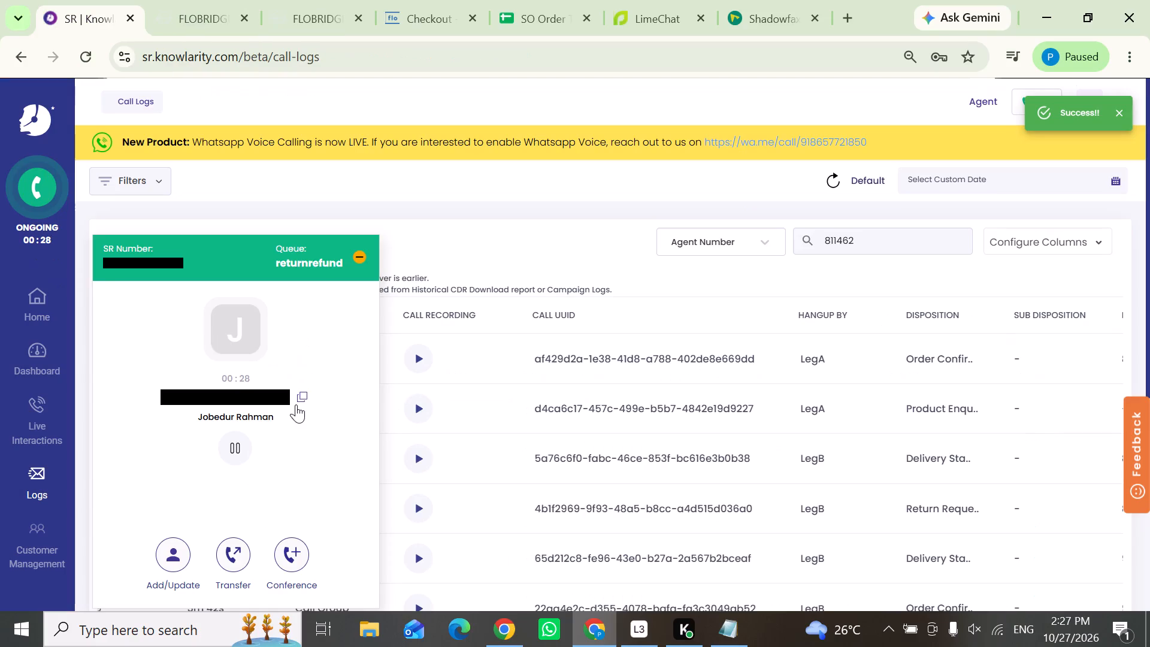
Copy the caller's number from the ongoing call and search CRM orders by Notification Mobile with its leading prefix removed.
left_click(307, 398)
left_click(202, 38)
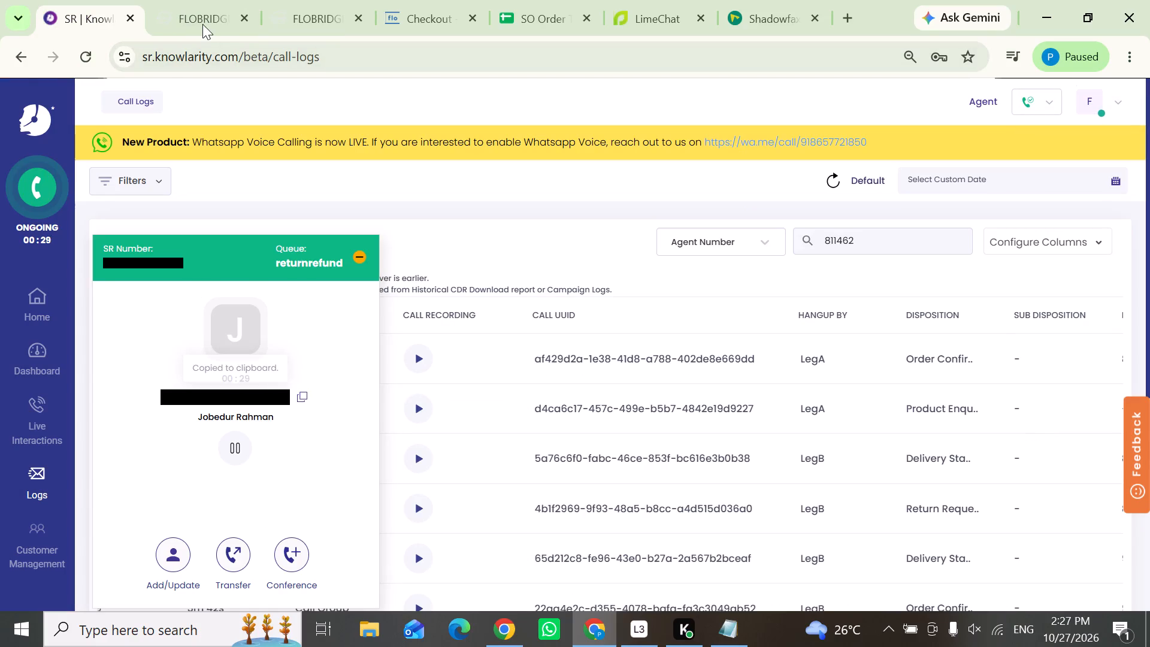
left_click(202, 24)
left_click_drag(483, 153, 325, 158)
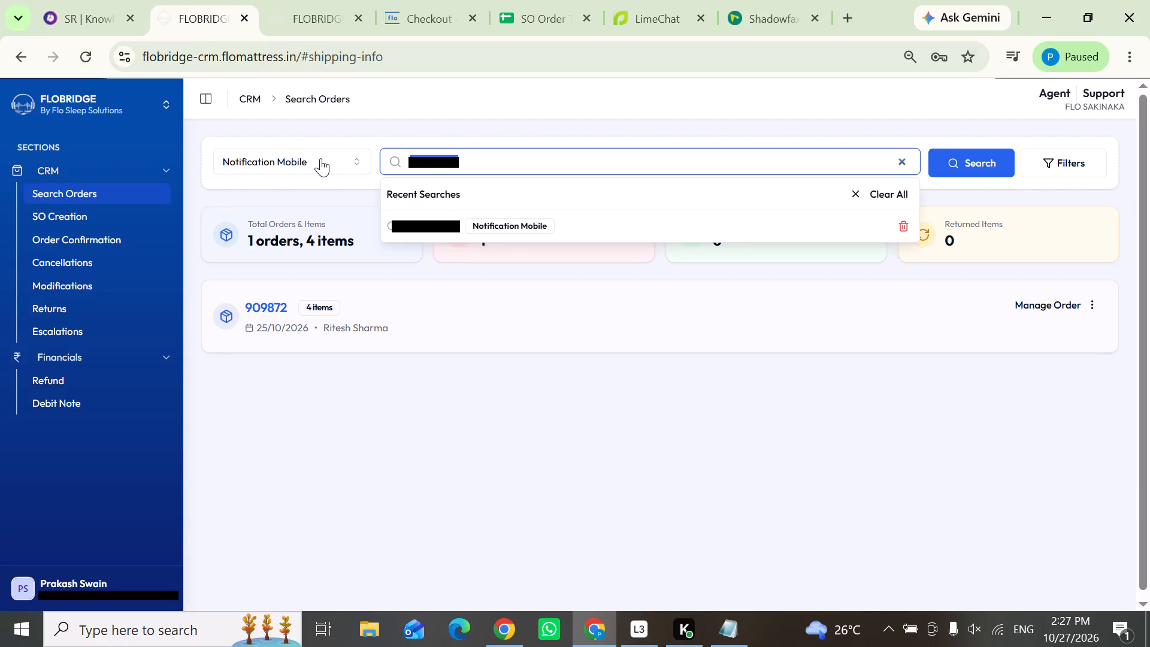
key("ctrl+v")
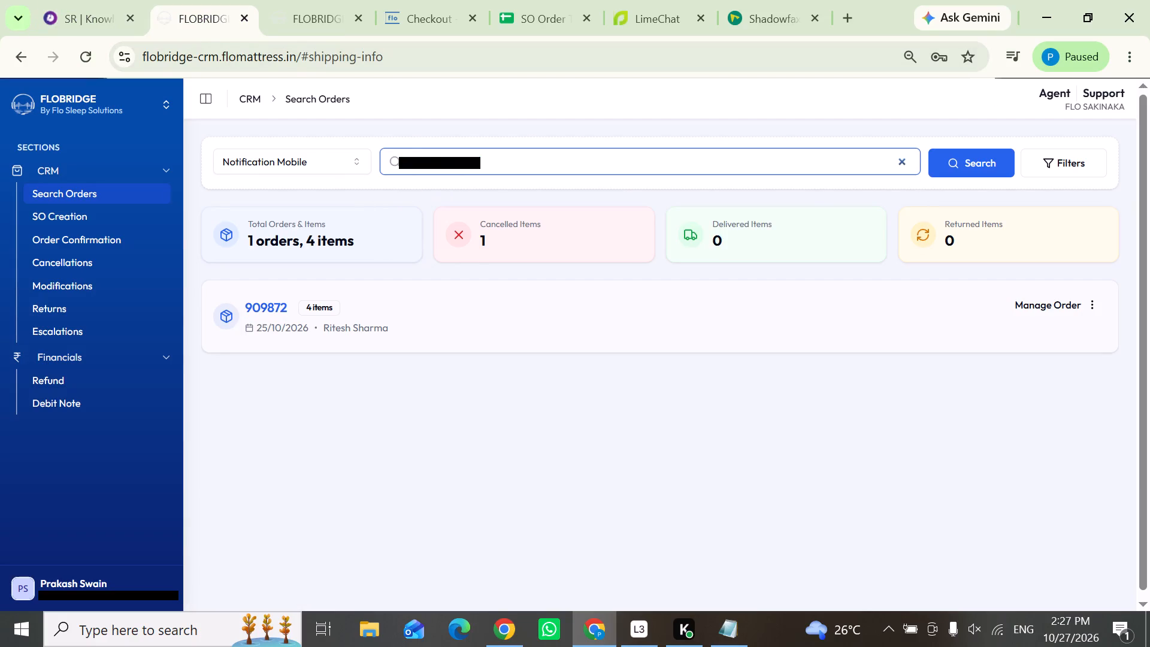
left_click_drag(424, 161, 400, 159)
key("BackSpace")
left_click(1000, 170)
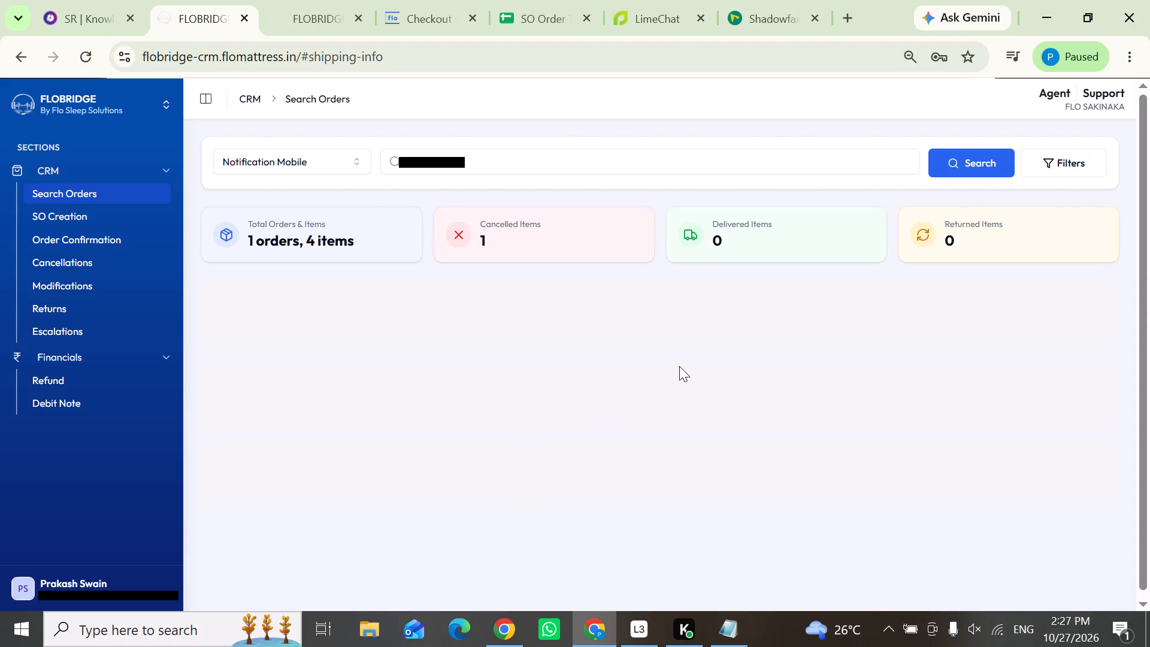
left_click_drag(1149, 283, 1149, 332)
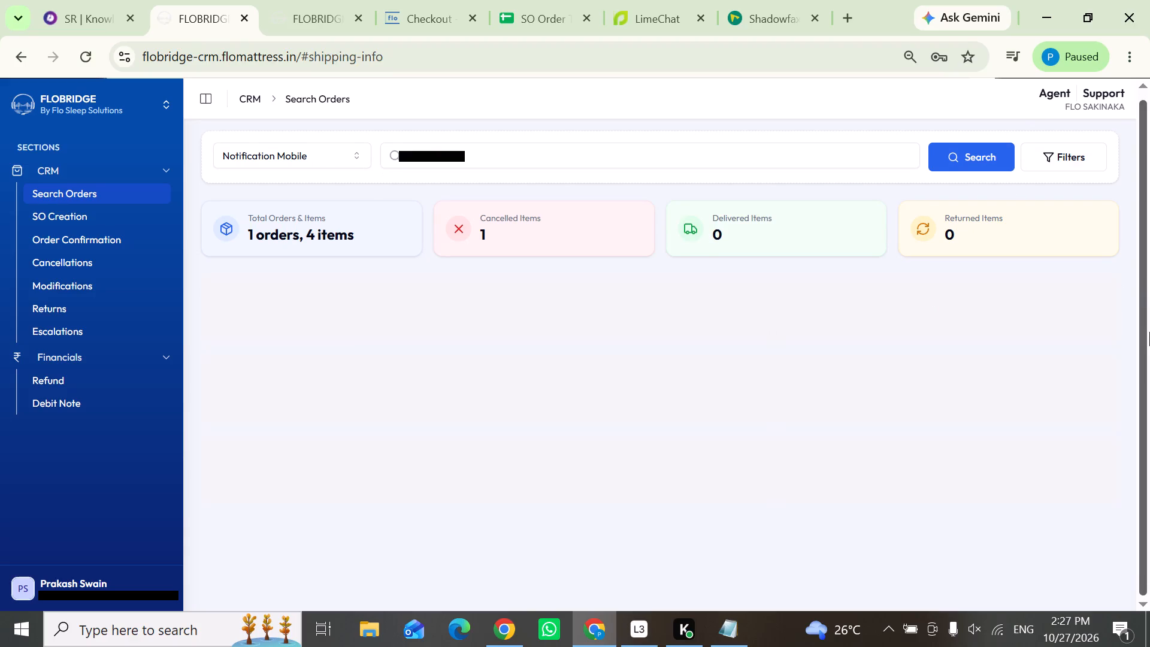
double_click(937, 161)
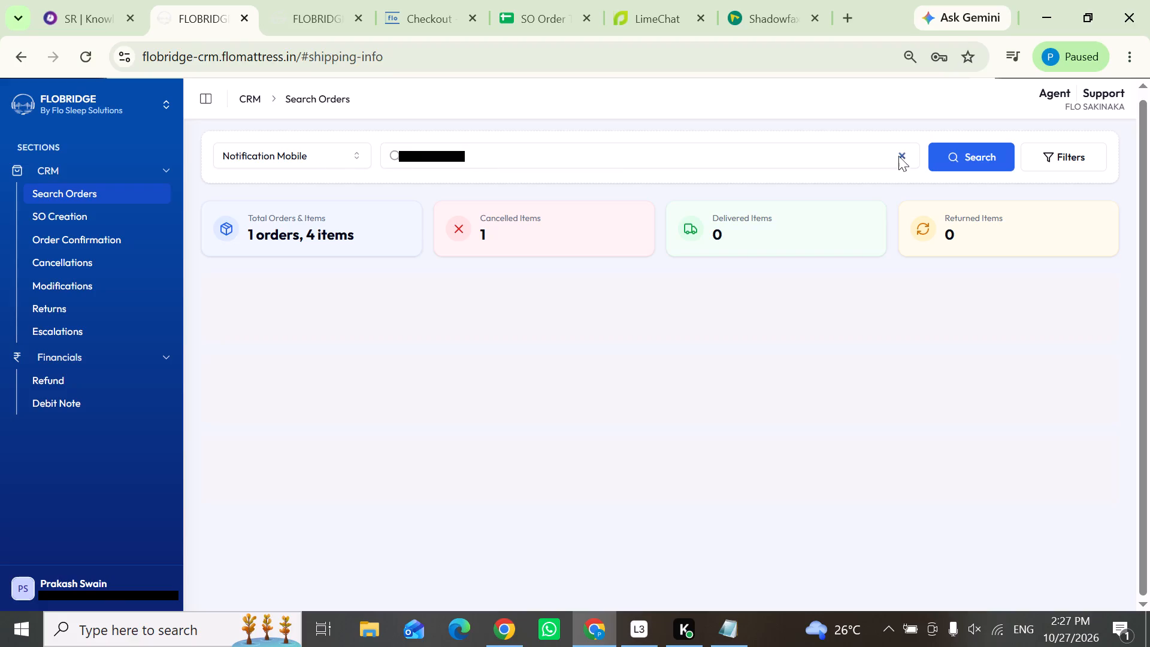
double_click(984, 156)
left_click_drag(1149, 179, 1149, 210)
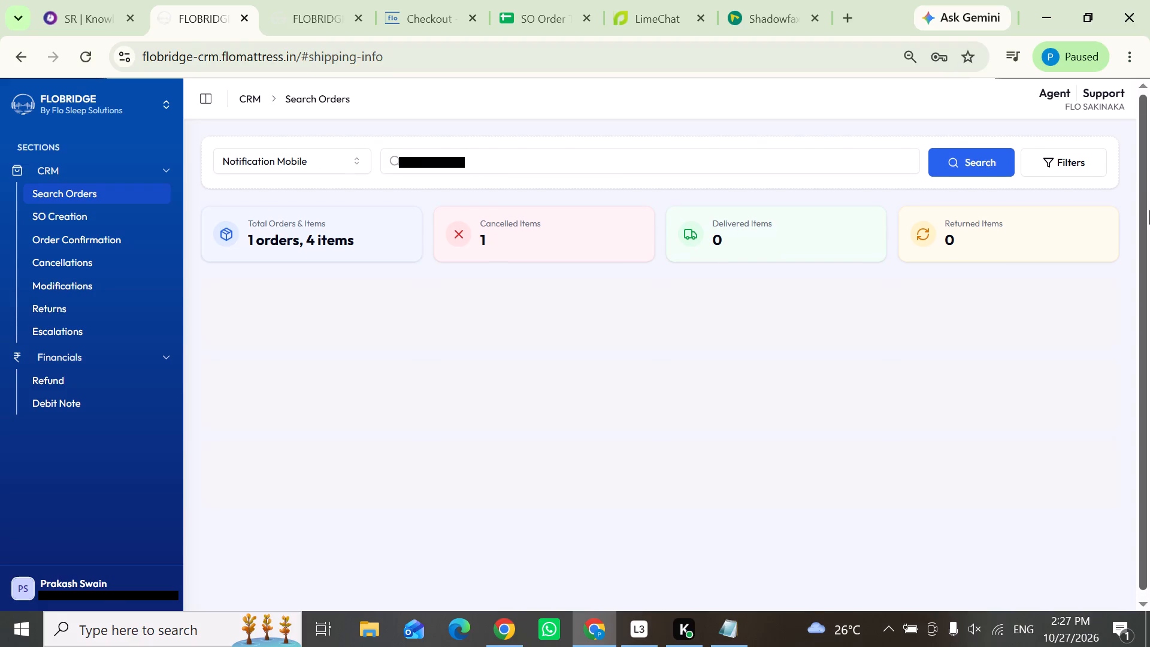
double_click(992, 157)
left_click(663, 459)
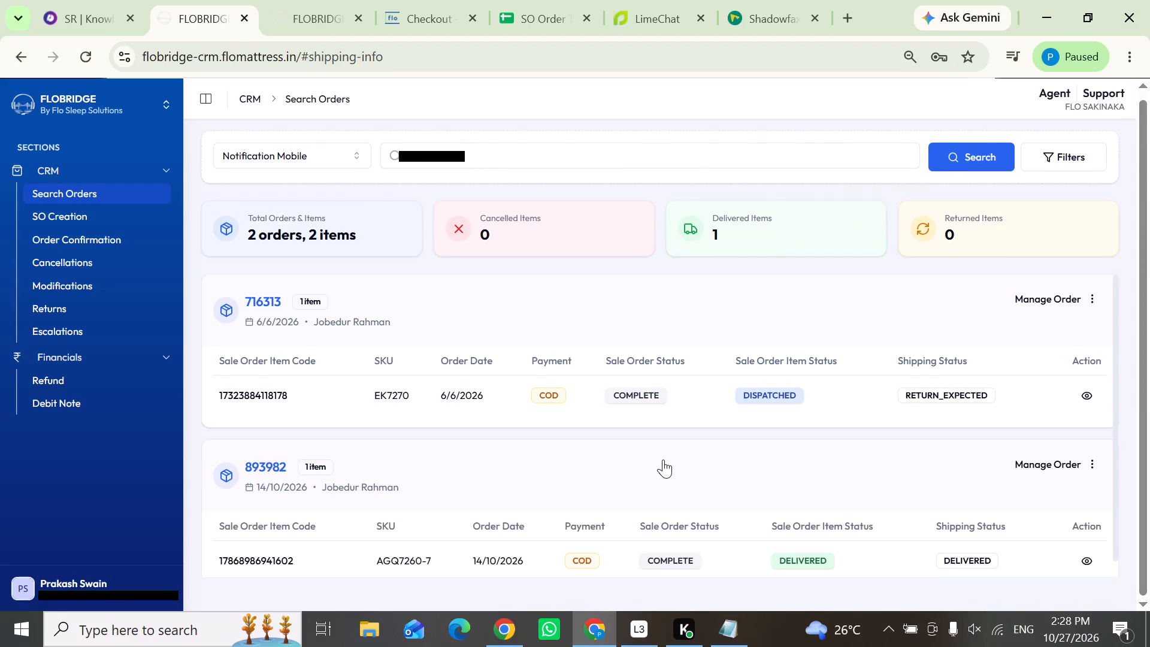
scroll(663, 459, "down", 2)
left_click_drag(280, 440, 244, 445)
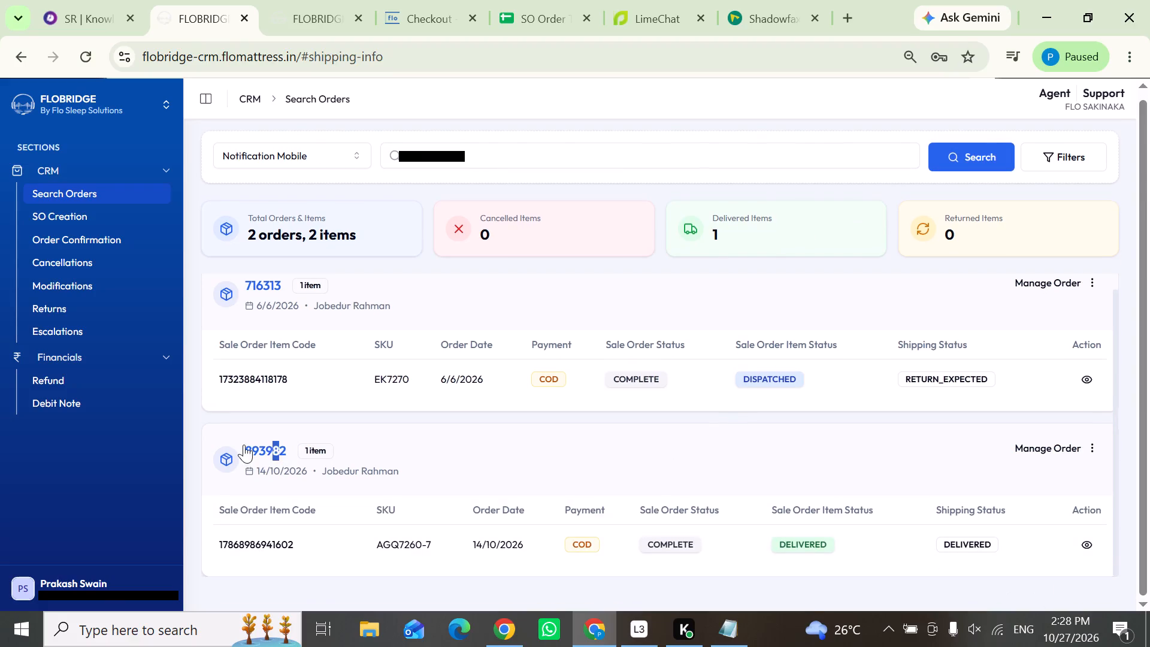
left_click_drag(244, 445, 228, 459)
double_click(276, 467)
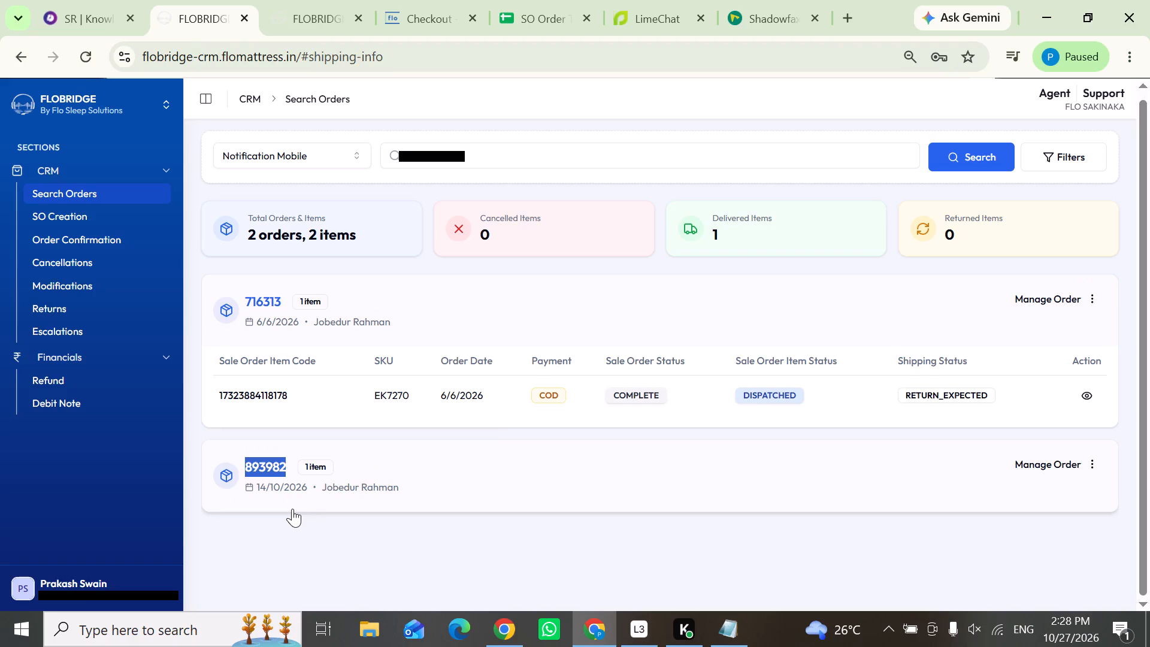
key("ctrl+c")
left_click(51, 309)
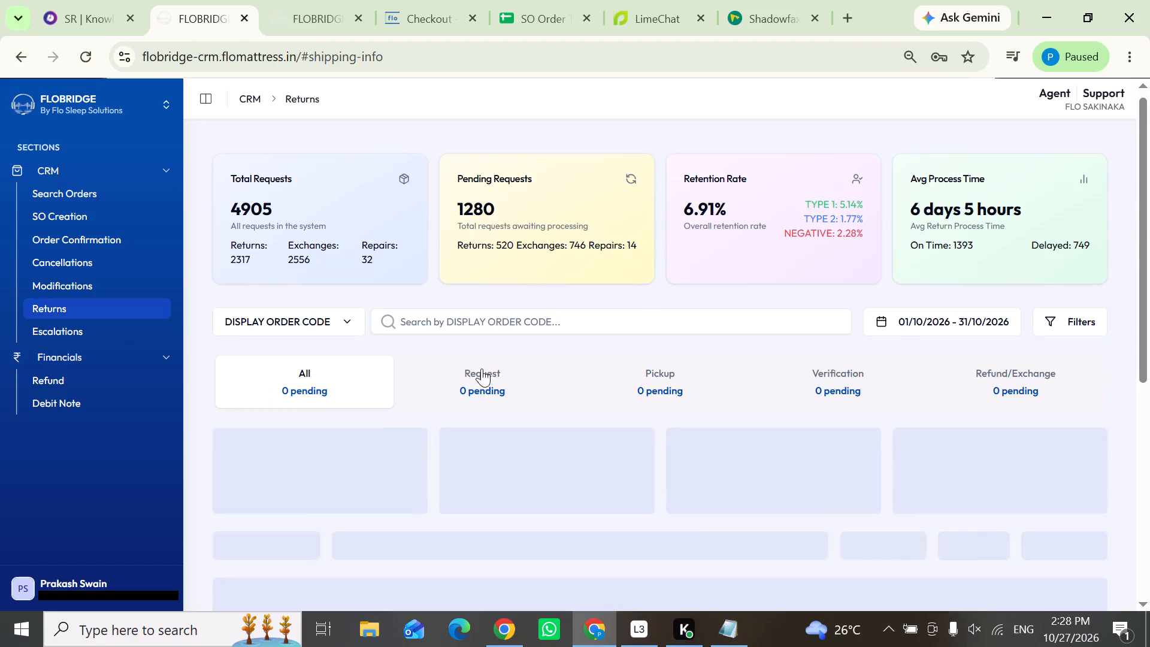
left_click_drag(476, 325, 470, 328)
key("ctrl+v")
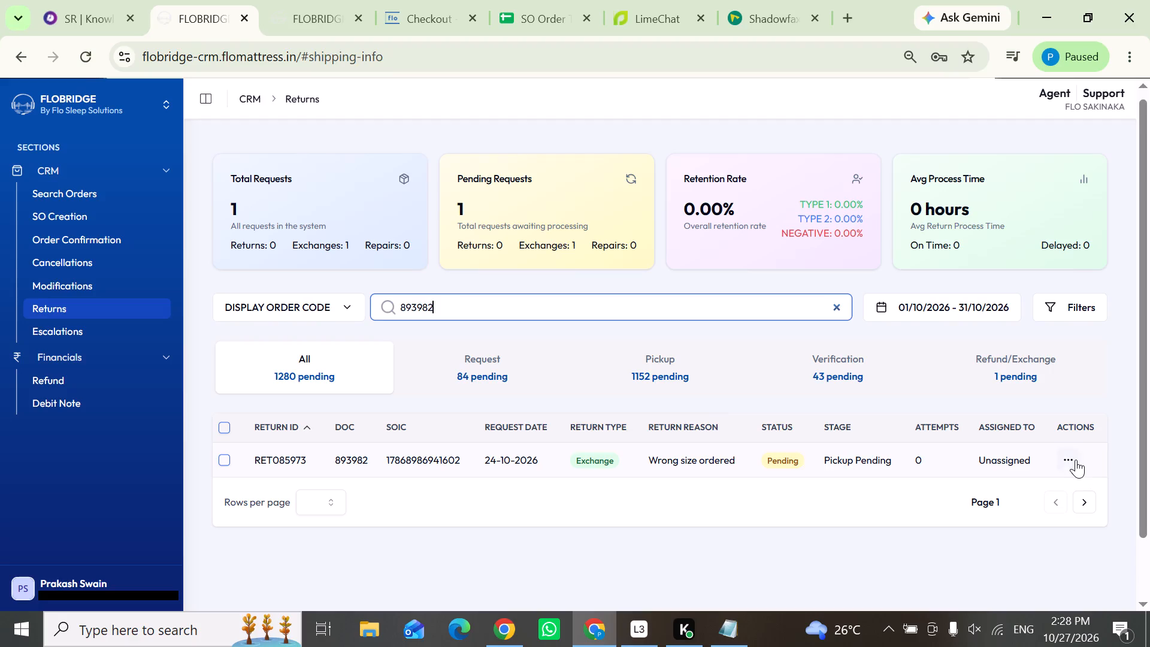
left_click(1076, 459)
left_click(1028, 509)
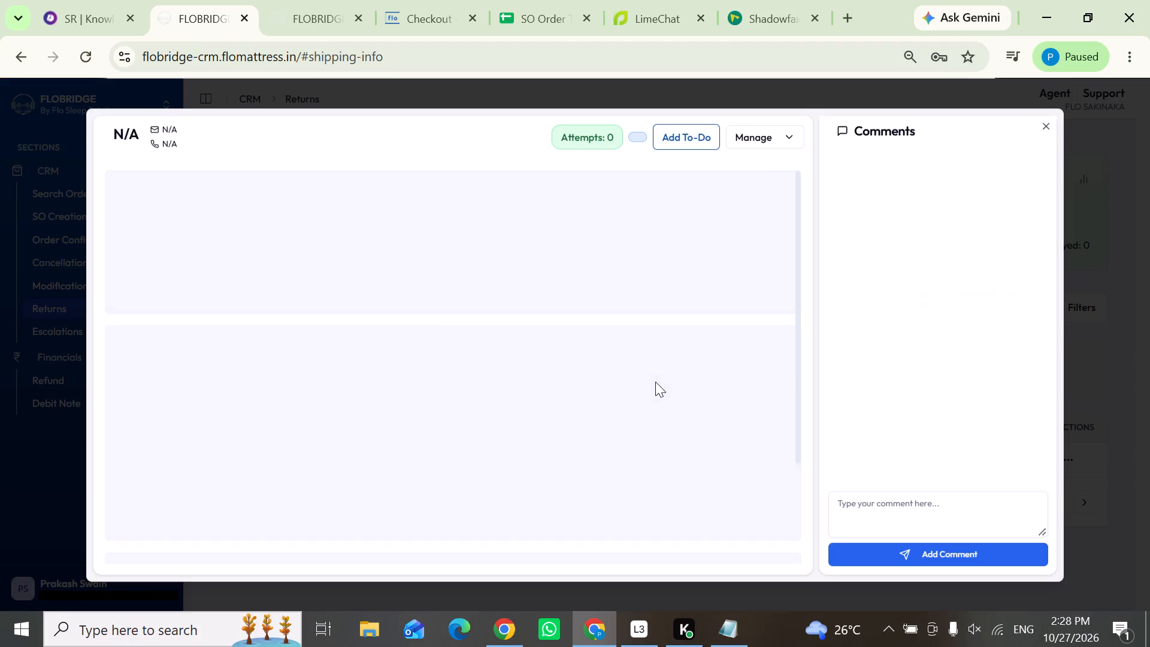
scroll(653, 381, "down", 3)
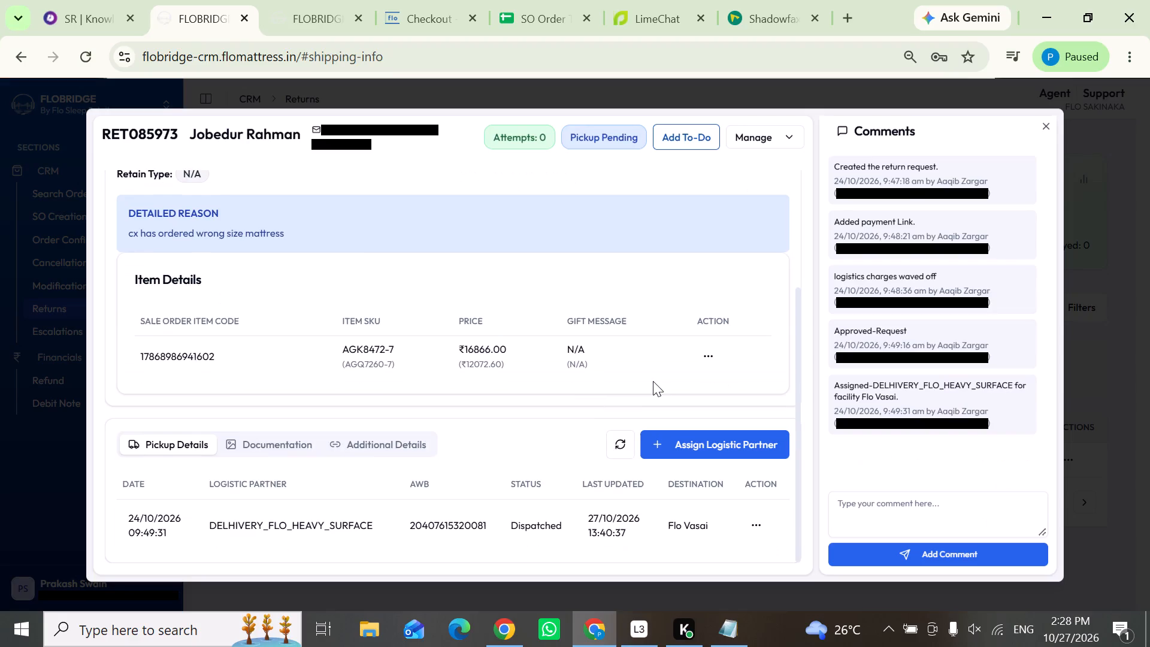
scroll(653, 381, "down", 3)
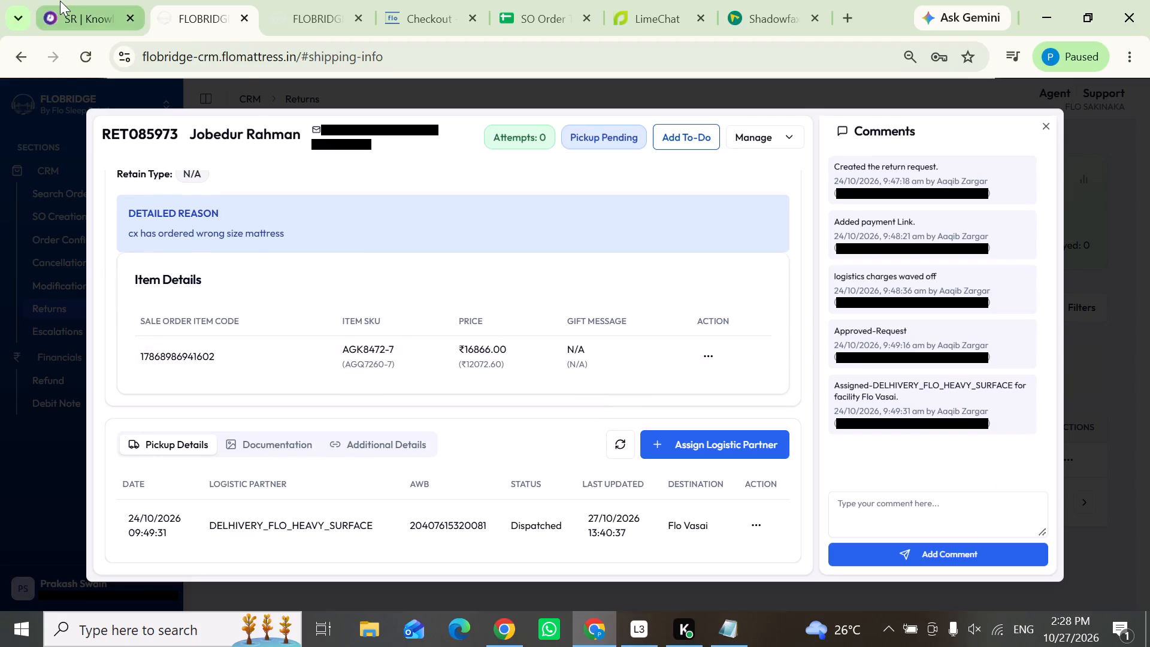
scroll(467, 347, "up", 1)
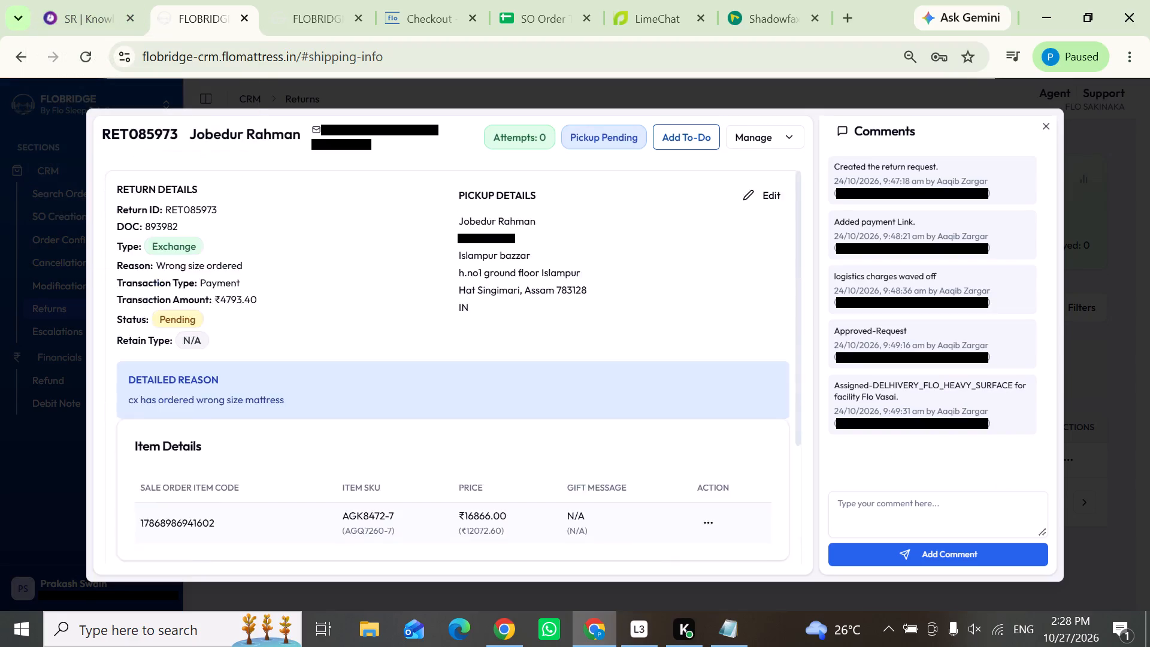
scroll(467, 351, "down", 2)
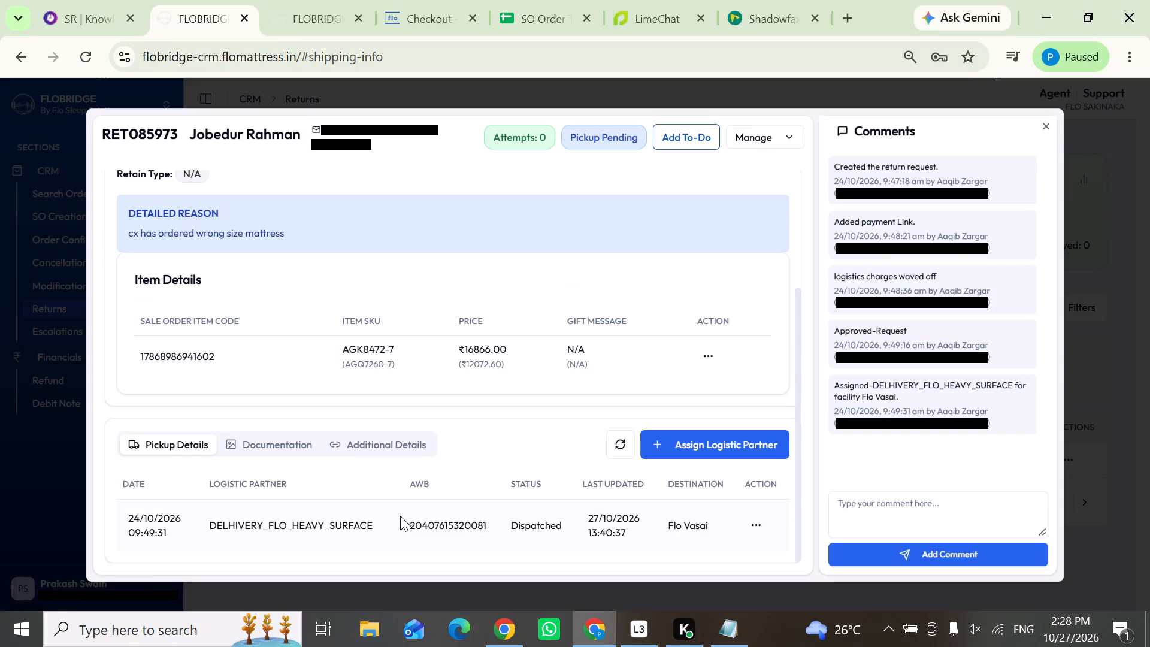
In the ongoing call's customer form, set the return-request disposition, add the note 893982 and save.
left_click(66, 16)
left_click(172, 559)
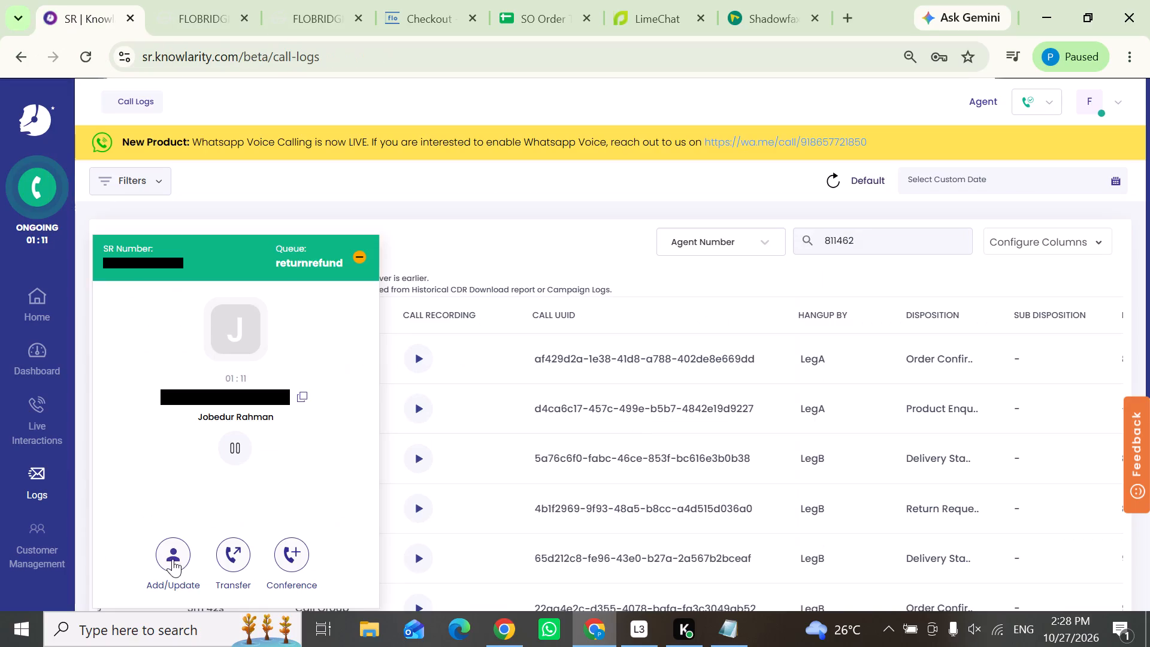
scroll(240, 437, "down", 1)
left_click(206, 485)
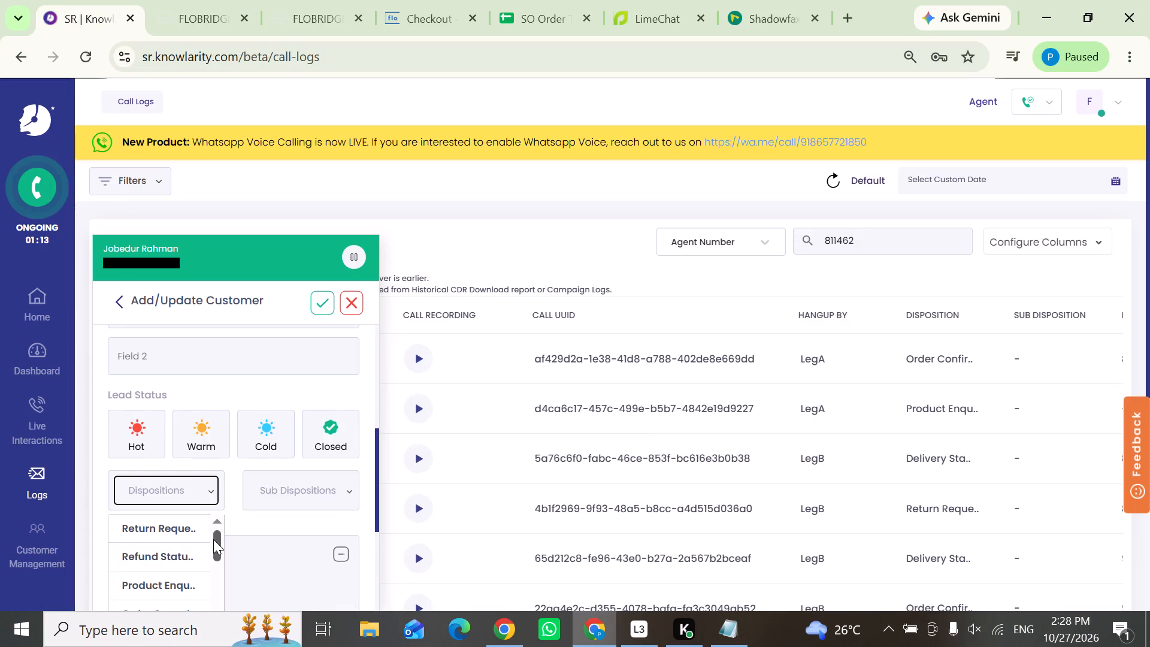
left_click(213, 539)
left_click(181, 522)
left_click(174, 581)
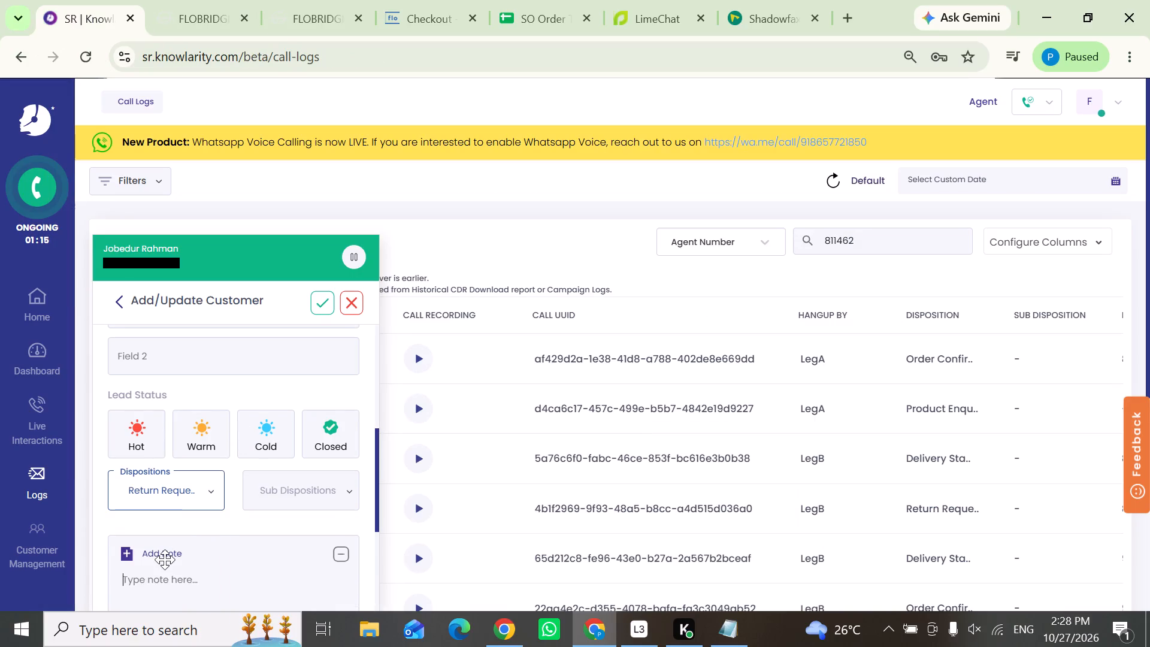
key("ctrl+v")
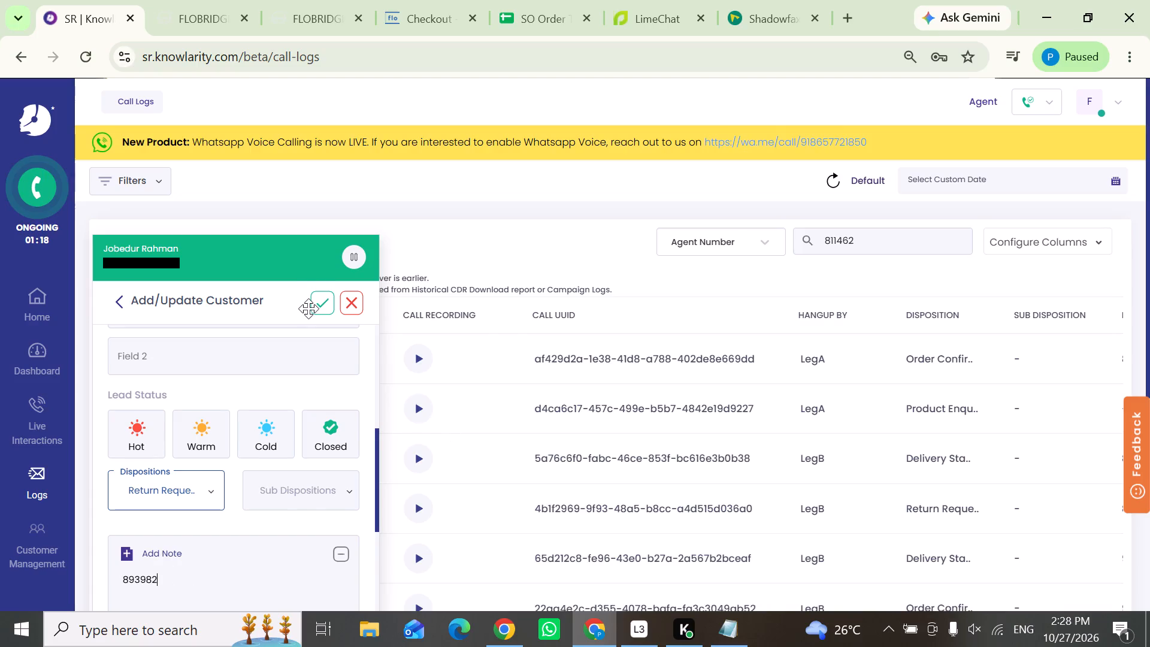
left_click(313, 305)
left_click(172, 0)
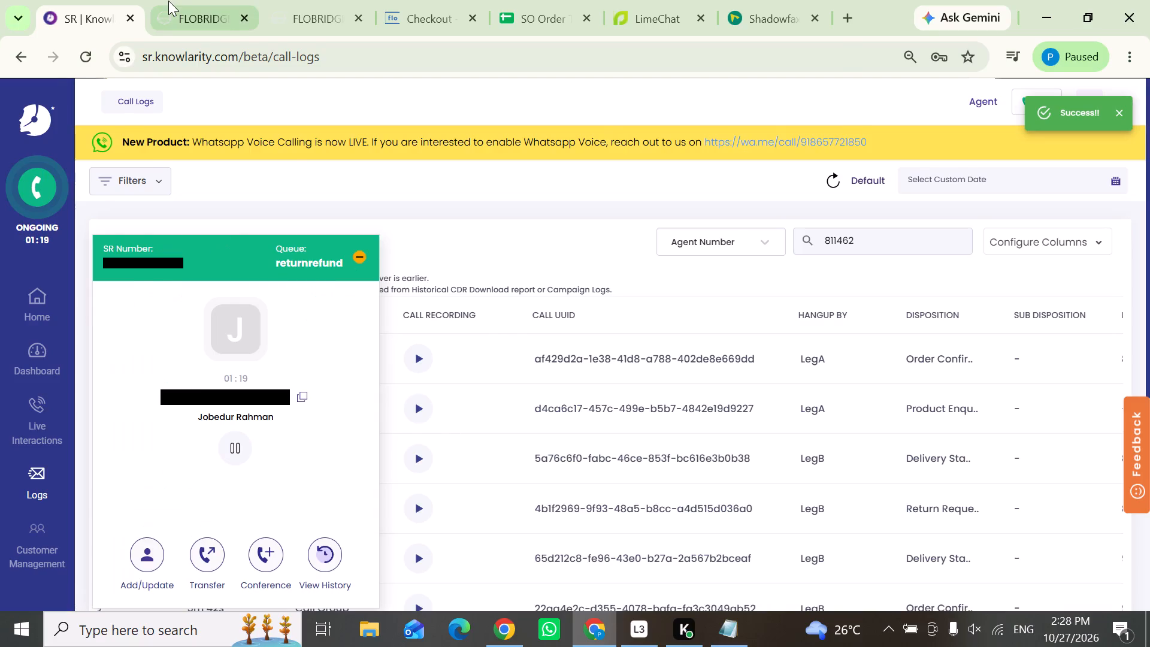
scroll(683, 344, "up", 2)
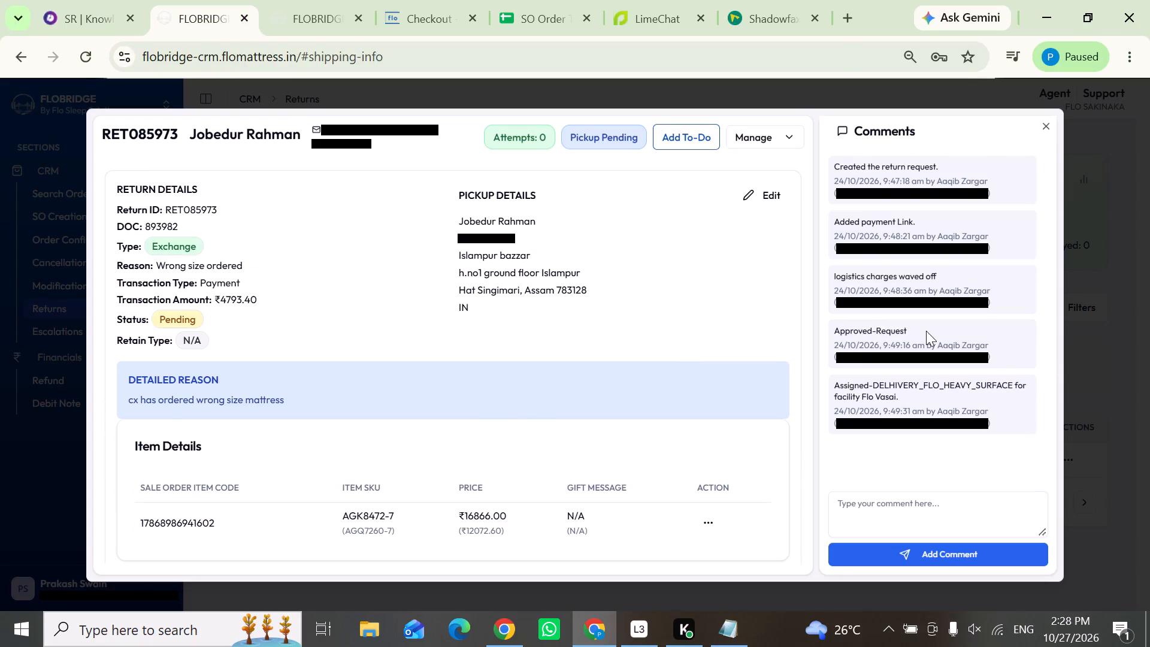
scroll(951, 289, "up", 1)
scroll(919, 359, "down", 4)
scroll(718, 395, "down", 4)
left_click(274, 449)
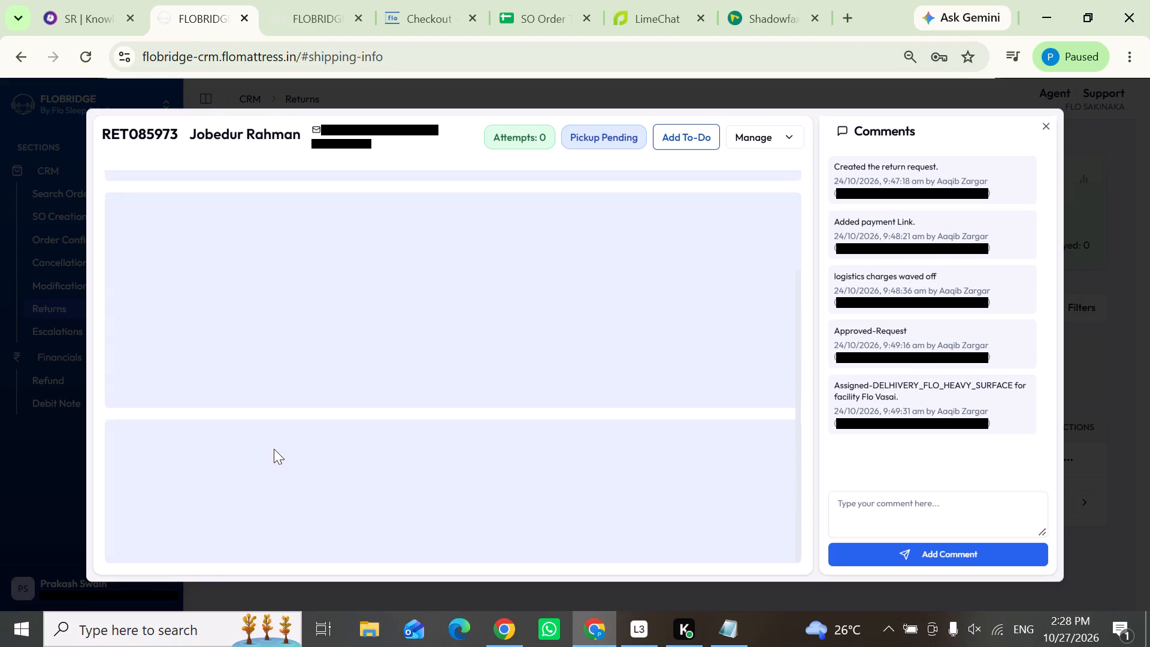
scroll(520, 367, "down", 3)
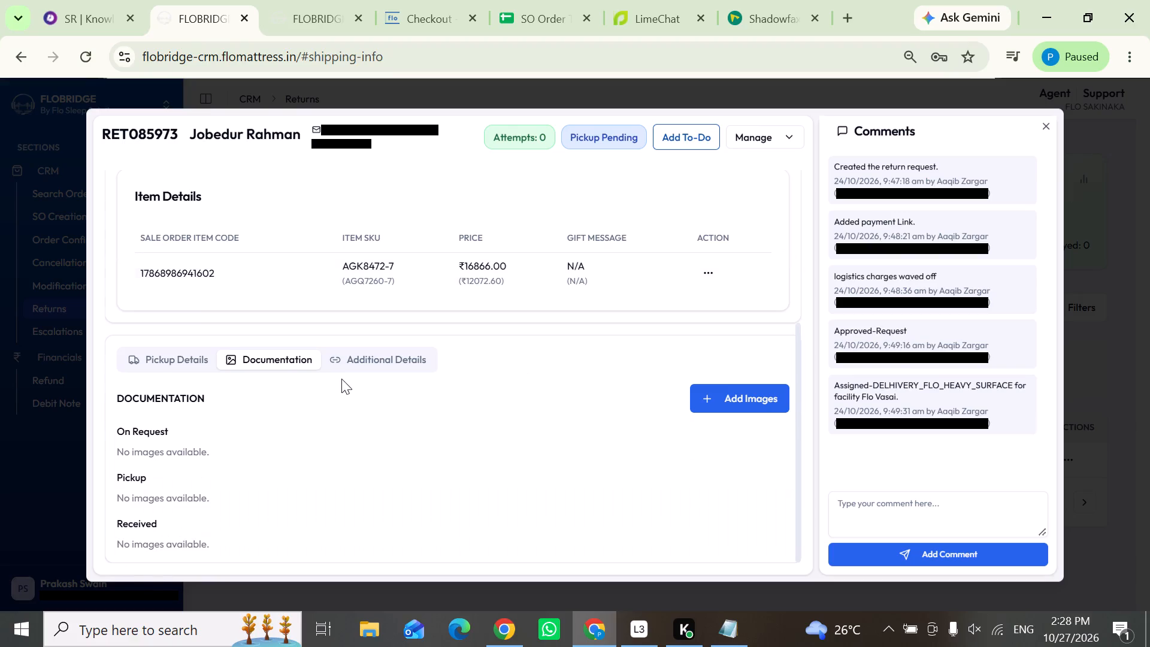
left_click(175, 360)
left_click(13, 465)
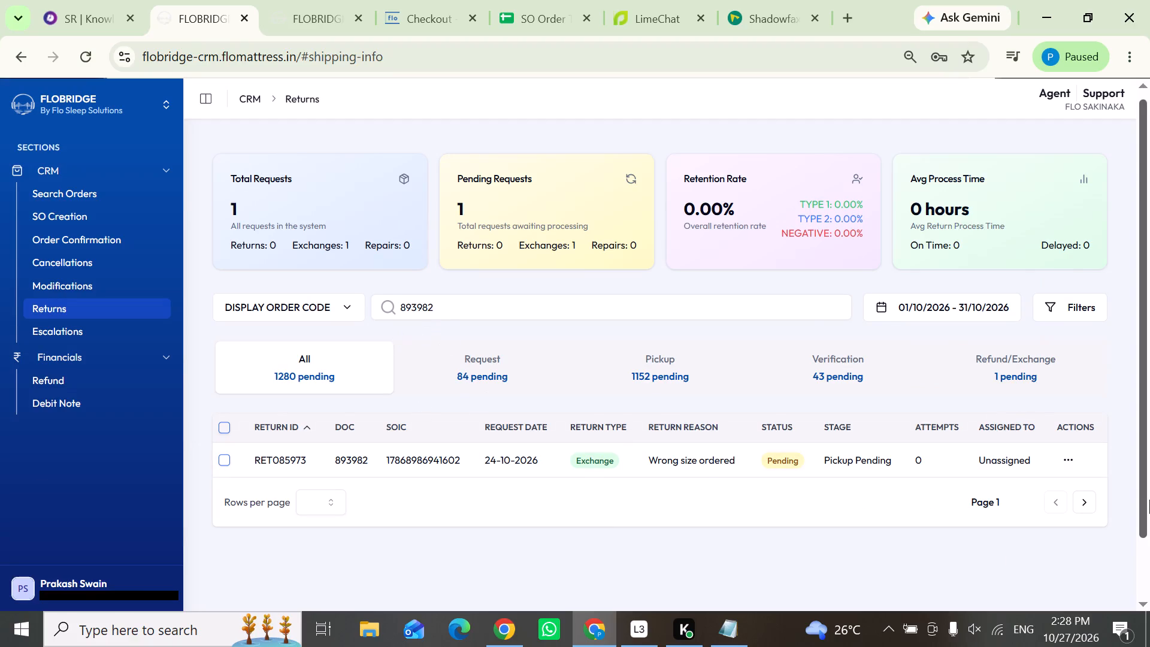
left_click_drag(1149, 500, 1140, 465)
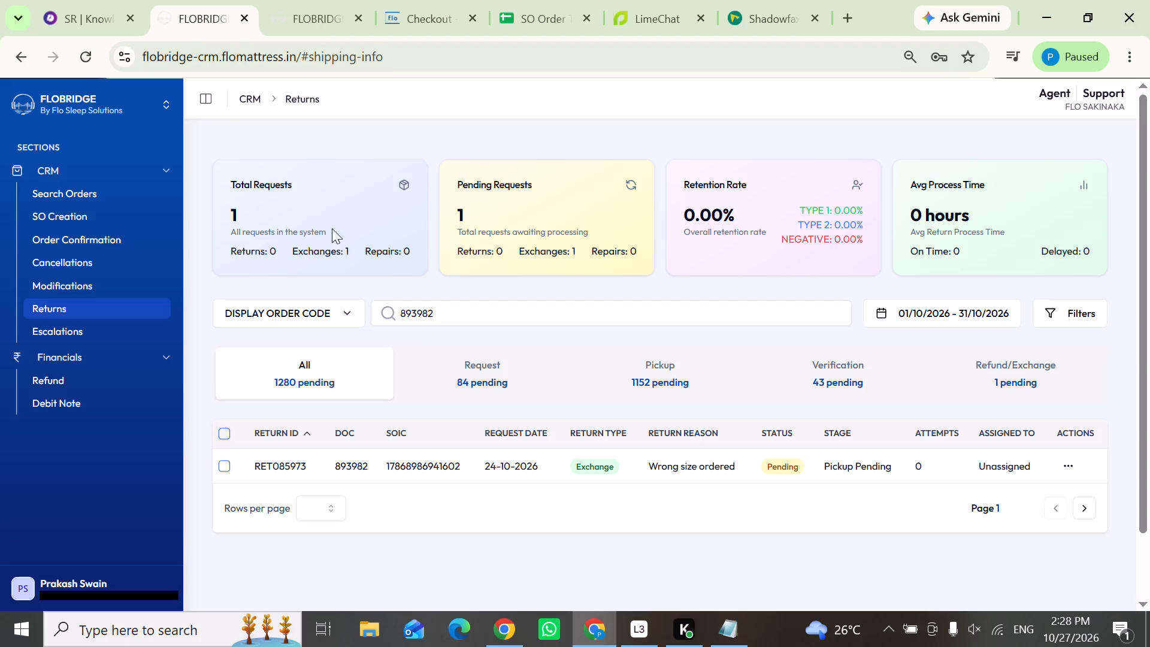
left_click_drag(447, 307, 367, 312)
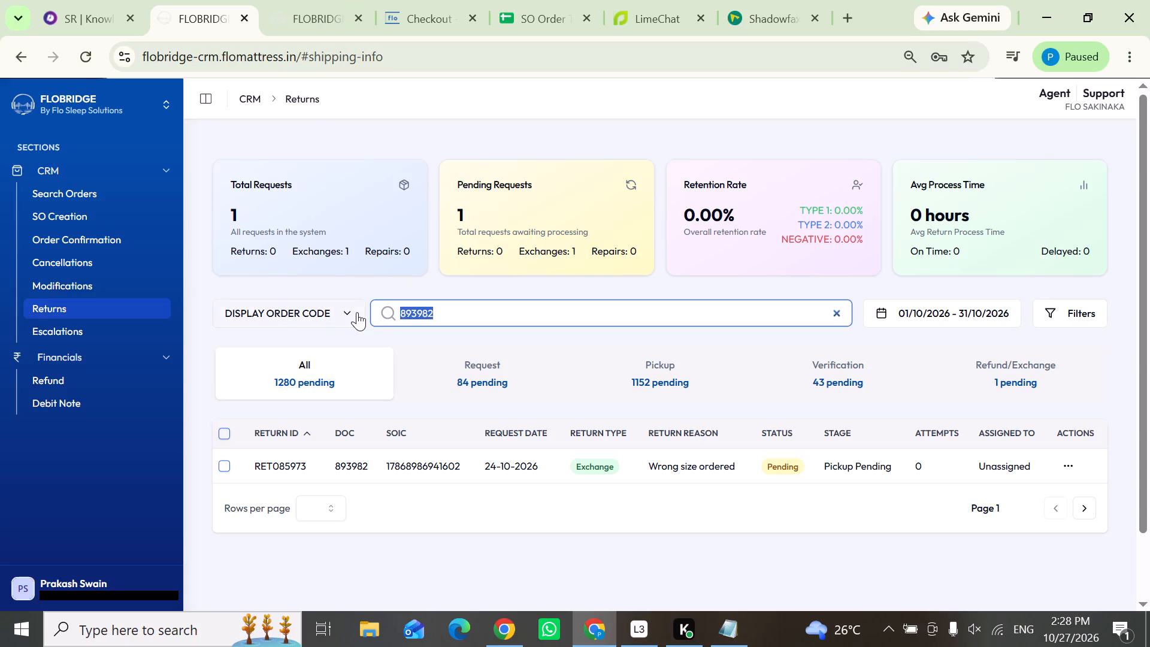
key("ctrl+c")
left_click(347, 0)
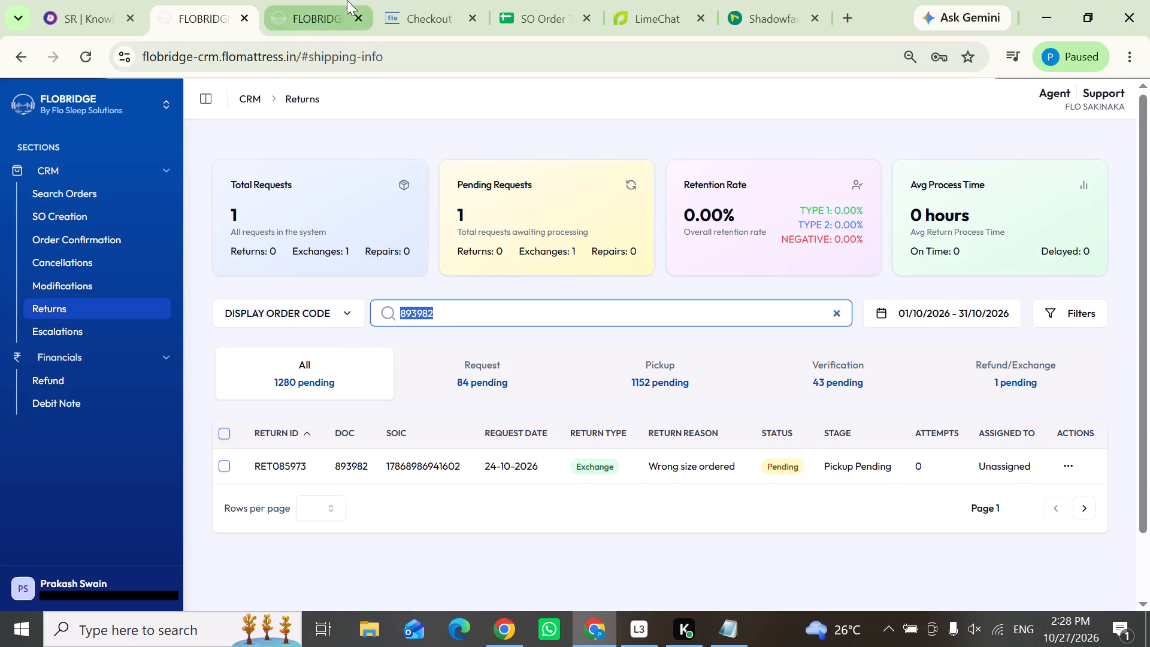
left_click(111, 194)
left_click(469, 170)
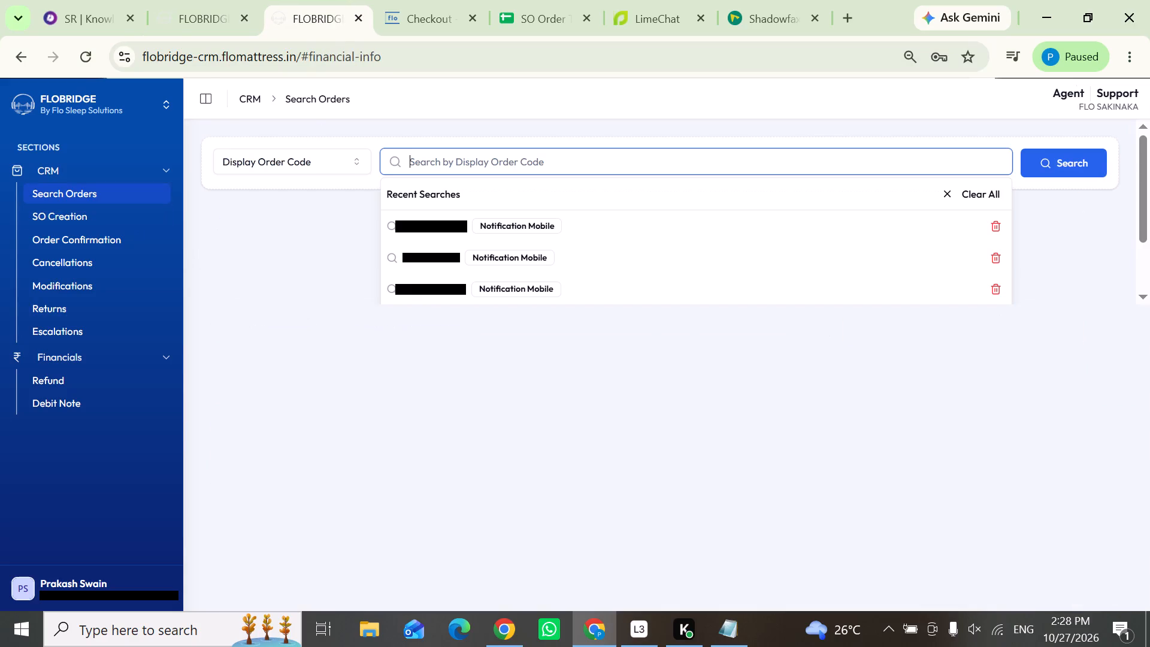
key("ctrl+v")
key("Return")
key("Return")
key("Return")
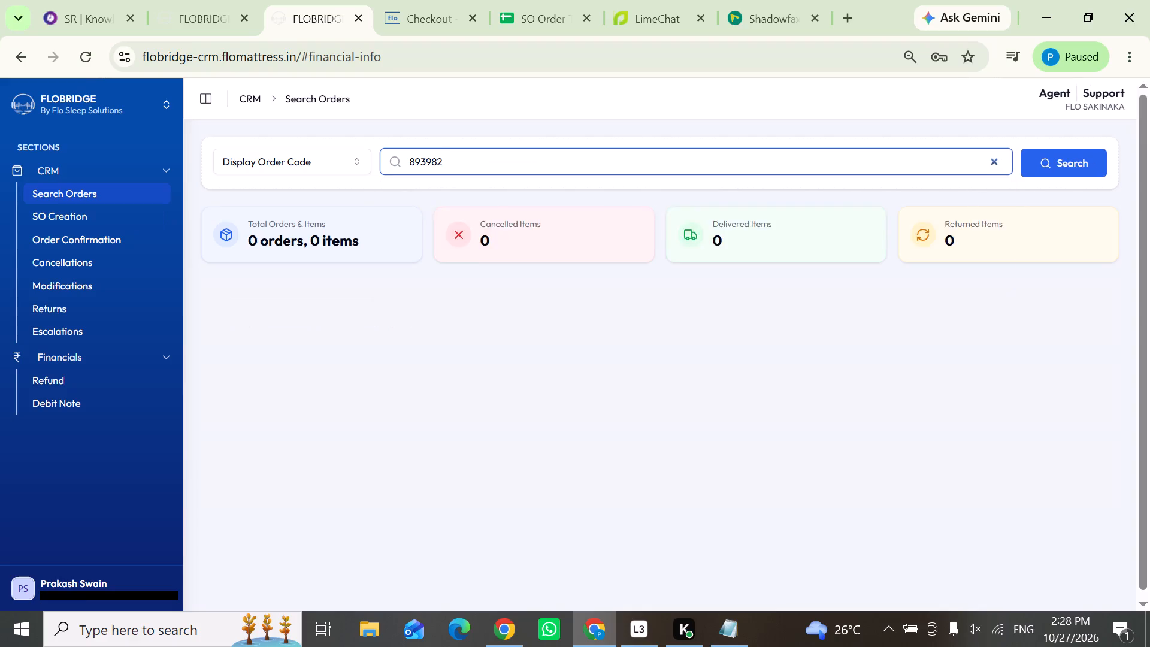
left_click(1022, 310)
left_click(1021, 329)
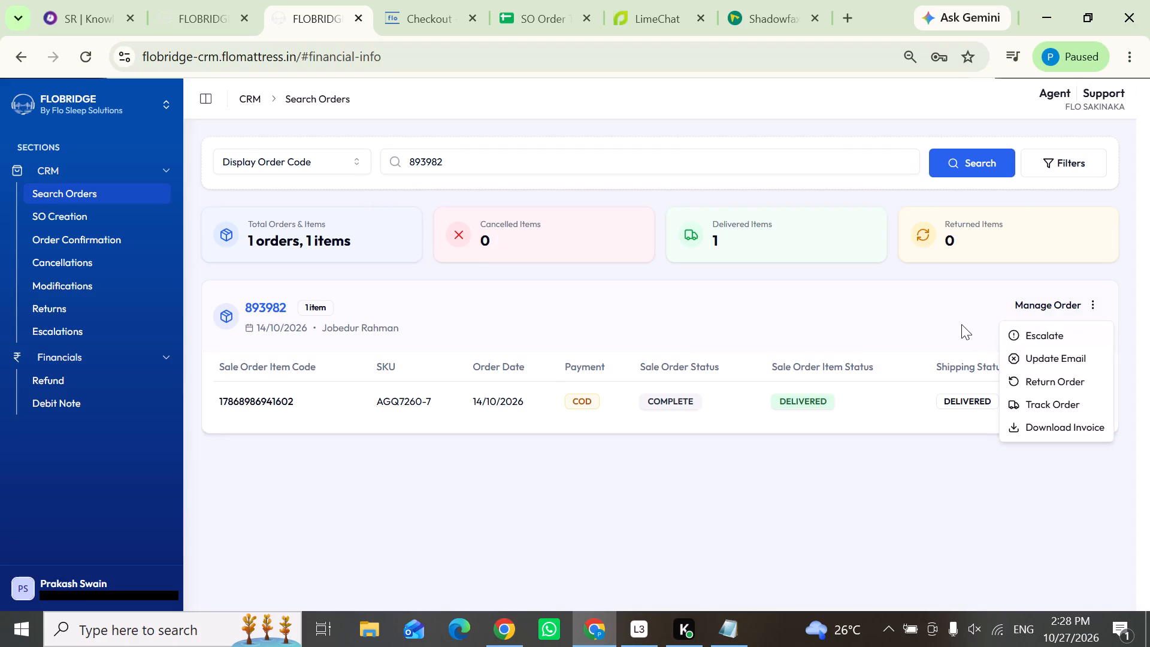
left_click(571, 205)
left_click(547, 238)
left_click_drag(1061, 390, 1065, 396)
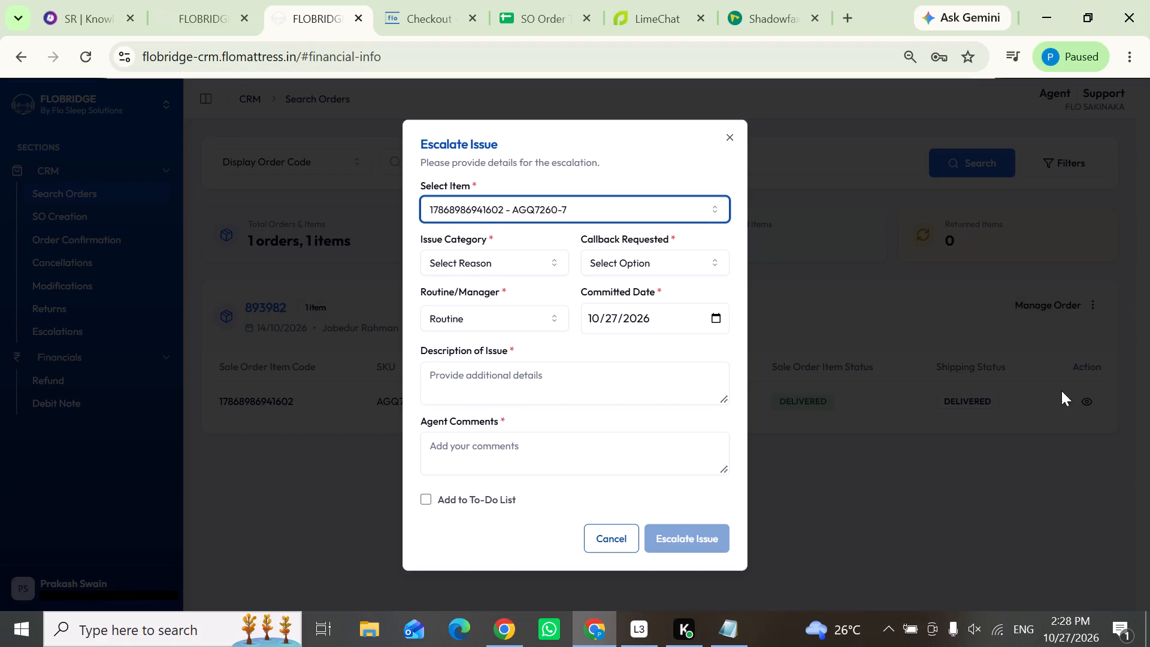
left_click(1079, 402)
left_click(425, 329)
left_click(1054, 403)
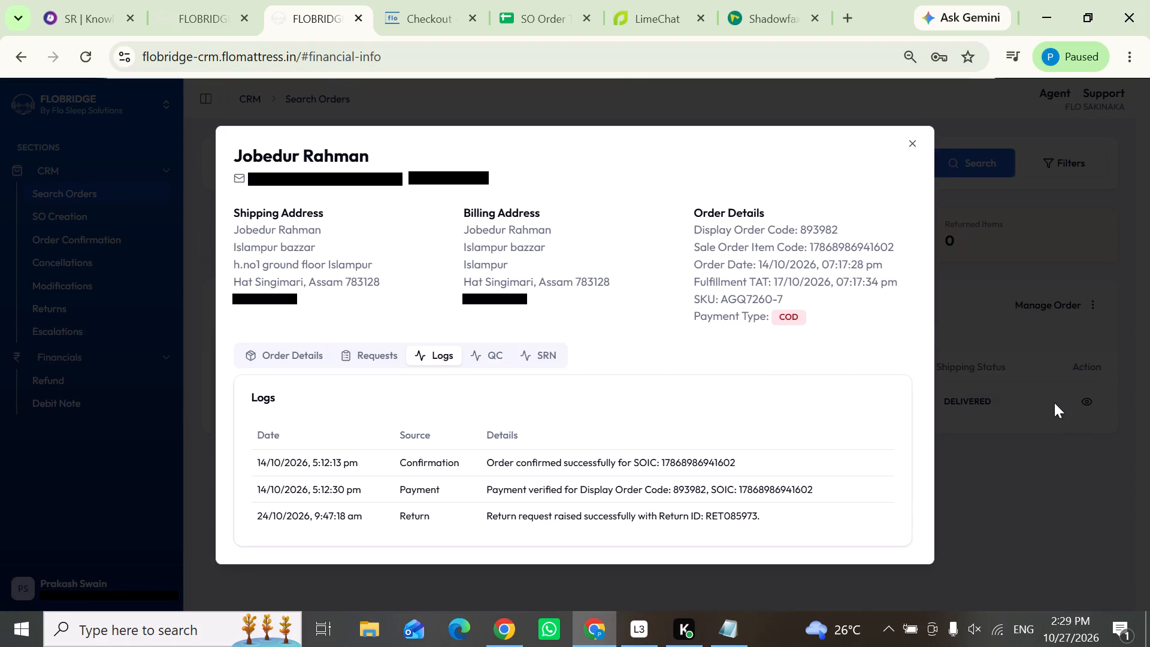
left_click(1043, 313)
left_click(1038, 340)
left_click(555, 199)
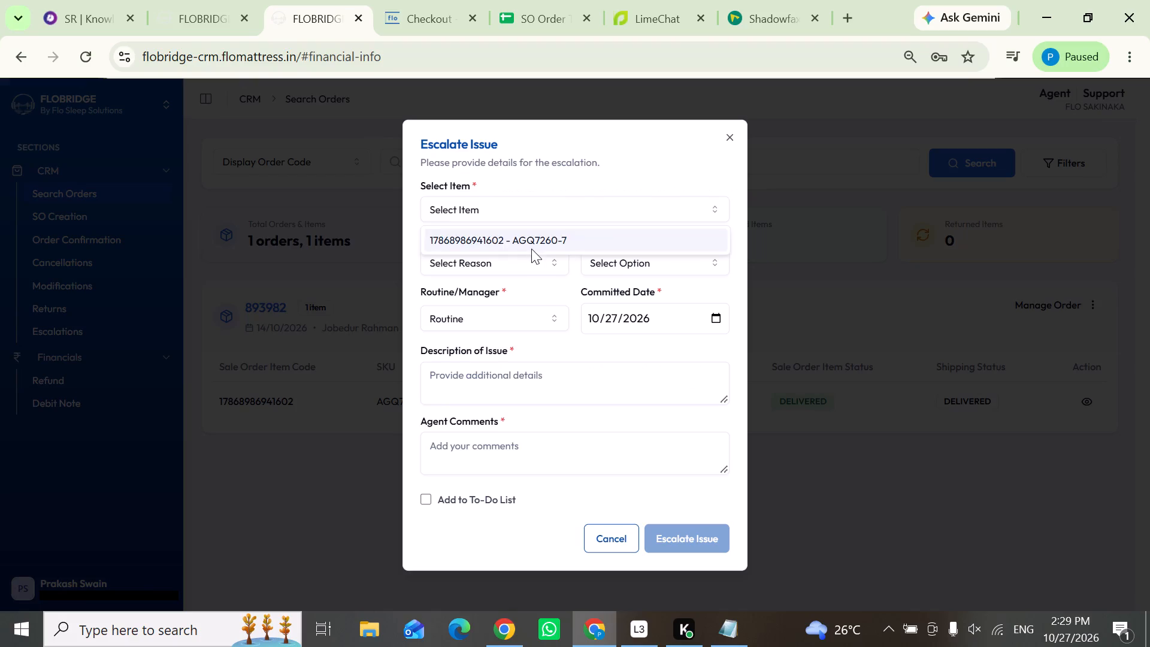
left_click(524, 239)
left_click(516, 262)
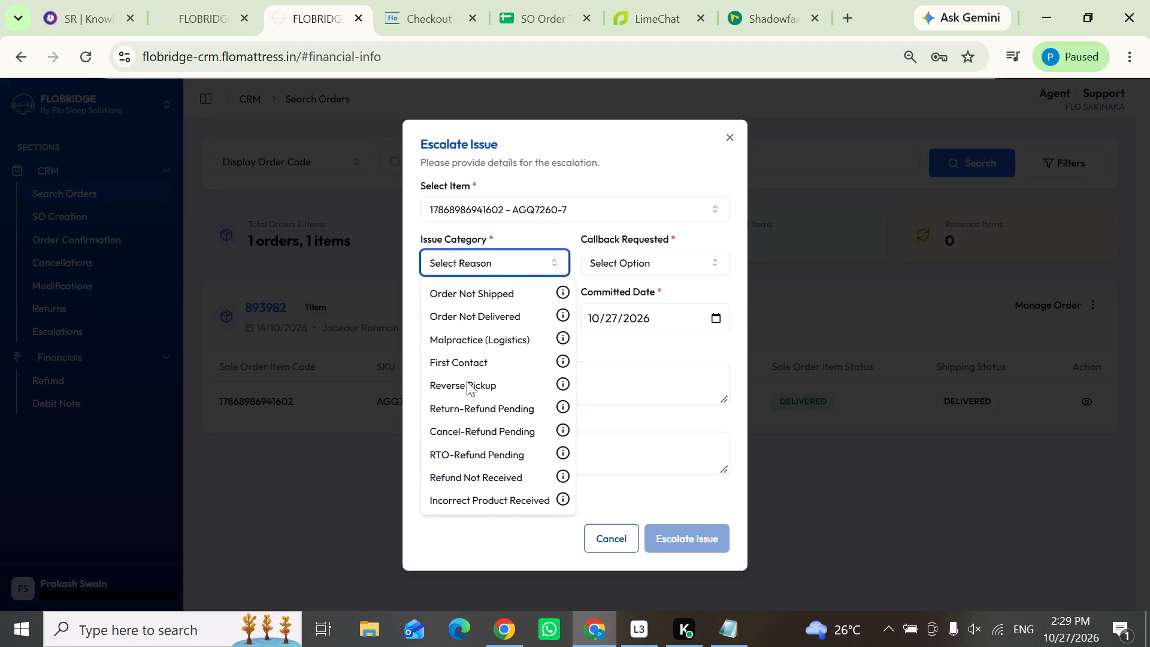
left_click(468, 381)
left_click(621, 261)
left_click(601, 318)
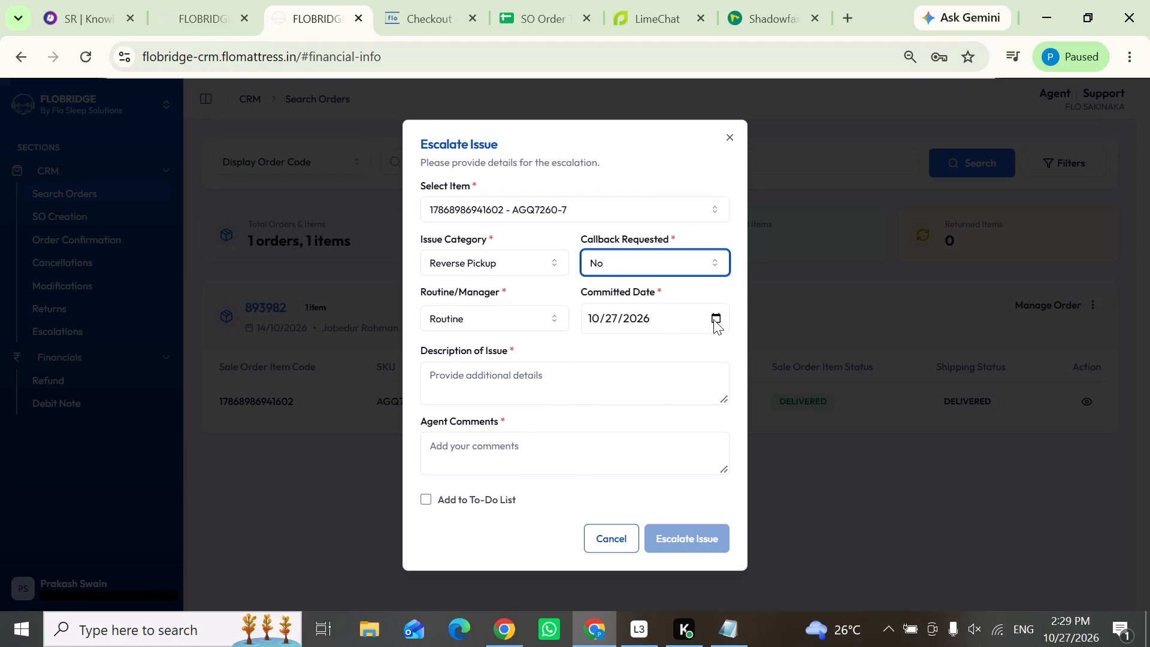
left_click(713, 319)
left_click(679, 476)
Using the Notepad template, enter the issue description "I have escalated this to the concerned team. Your order will be picked up".
left_click(510, 388)
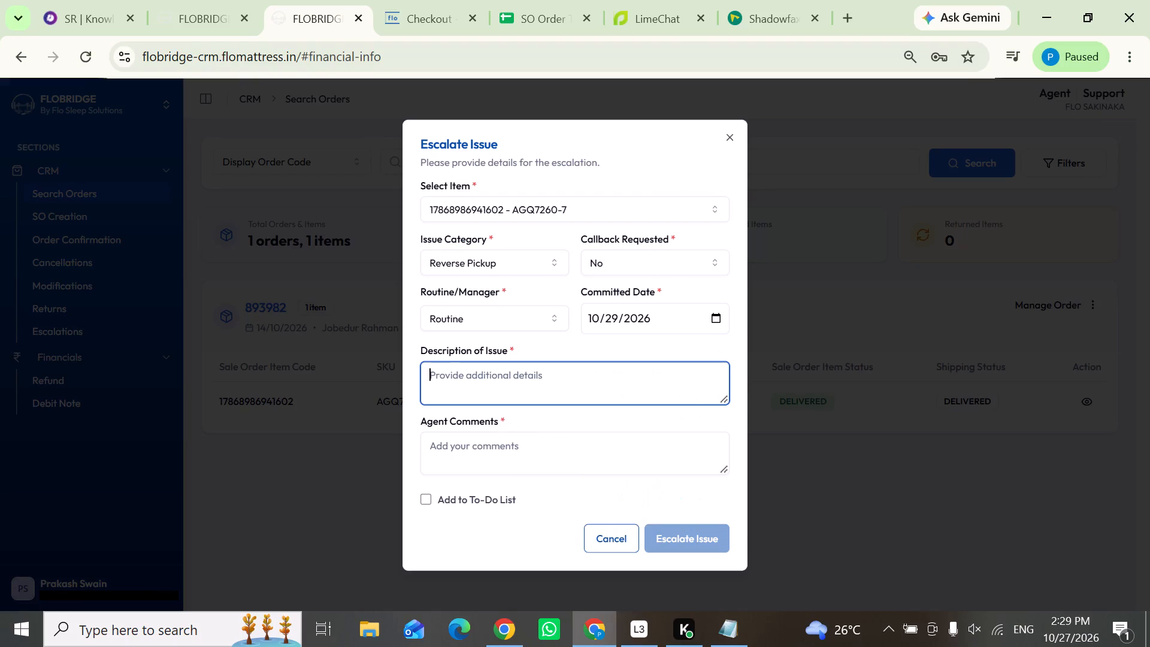
left_click(732, 629)
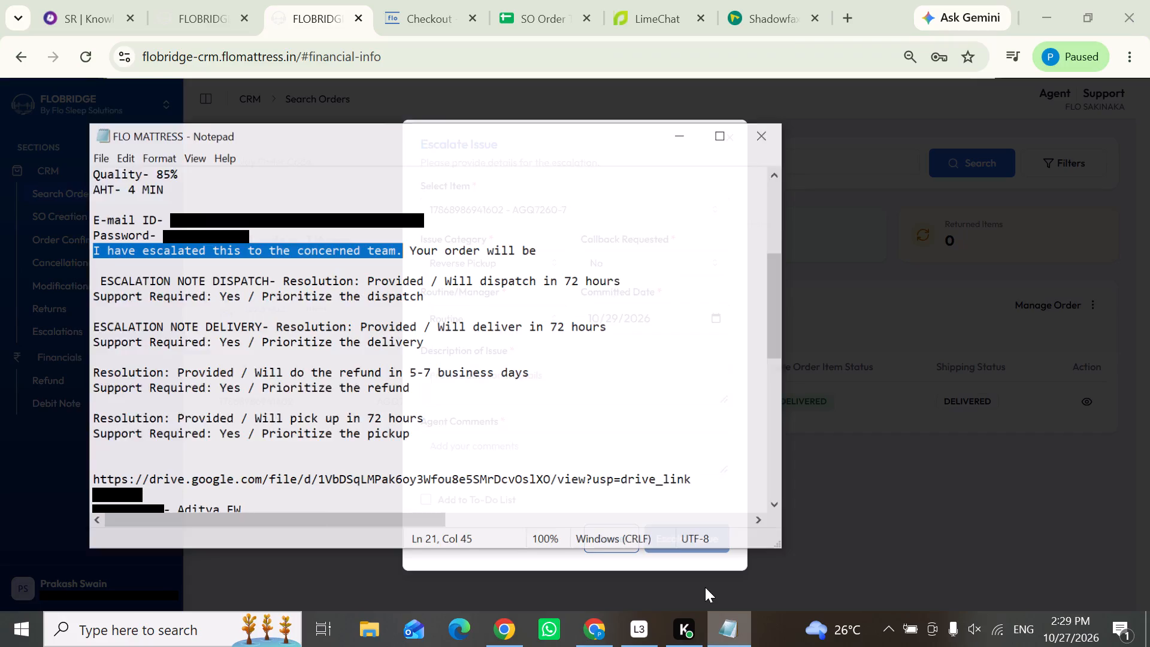
left_click(393, 262)
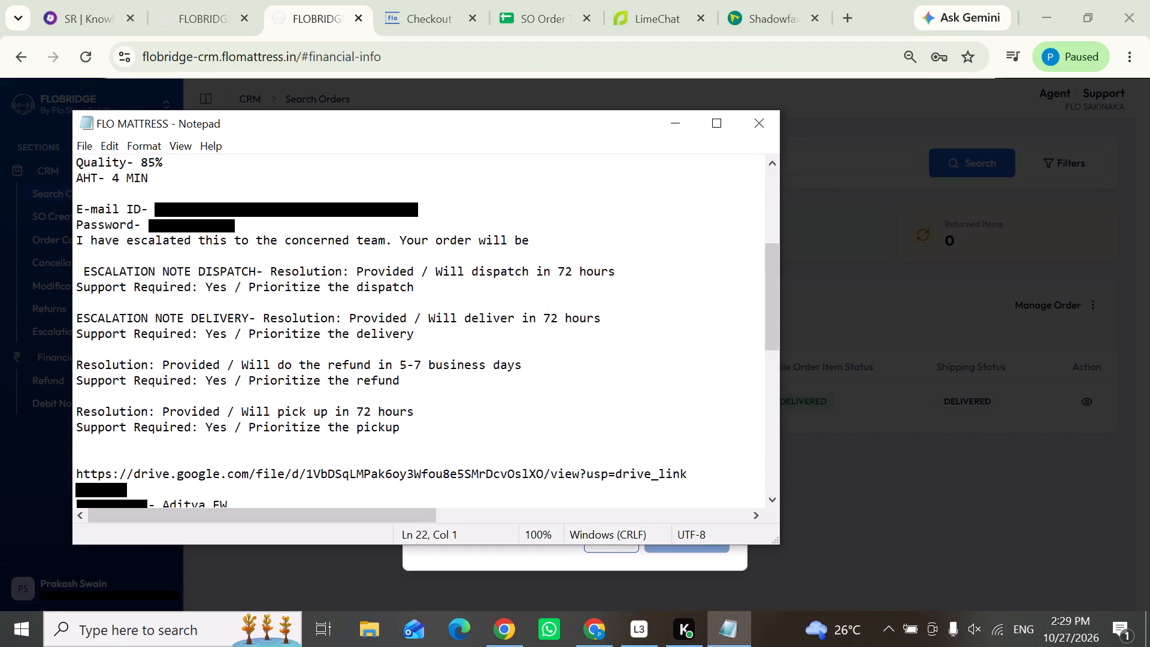
left_click_drag(78, 239, 568, 243)
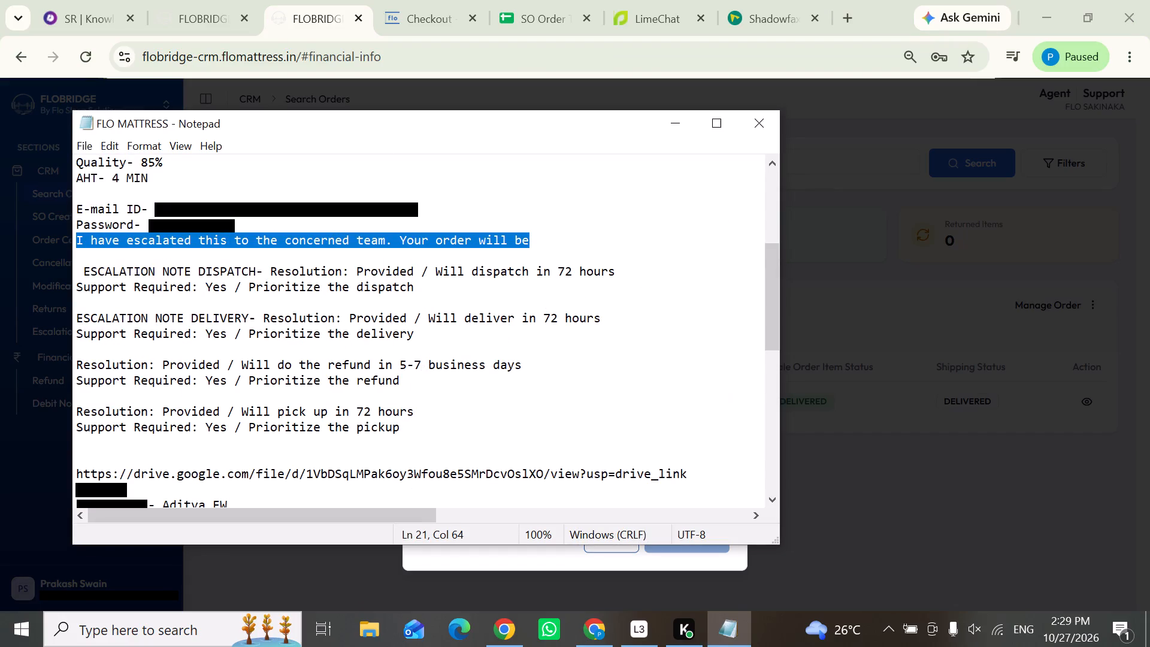
key("ctrl+c")
left_click(658, 123)
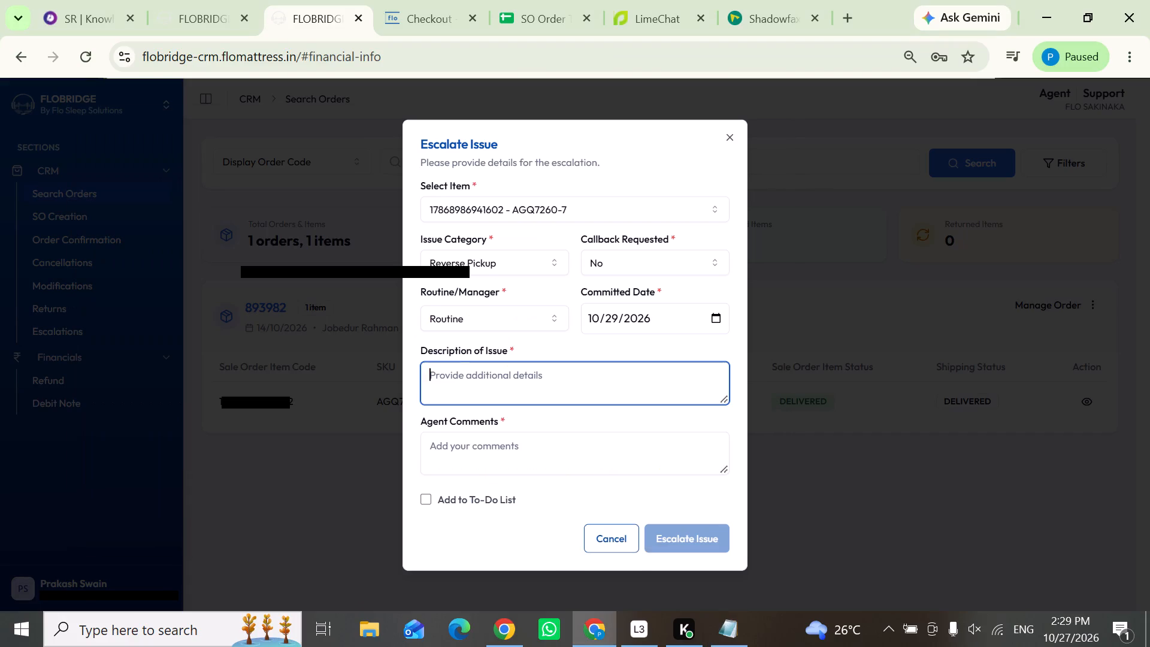
key("ctrl+v")
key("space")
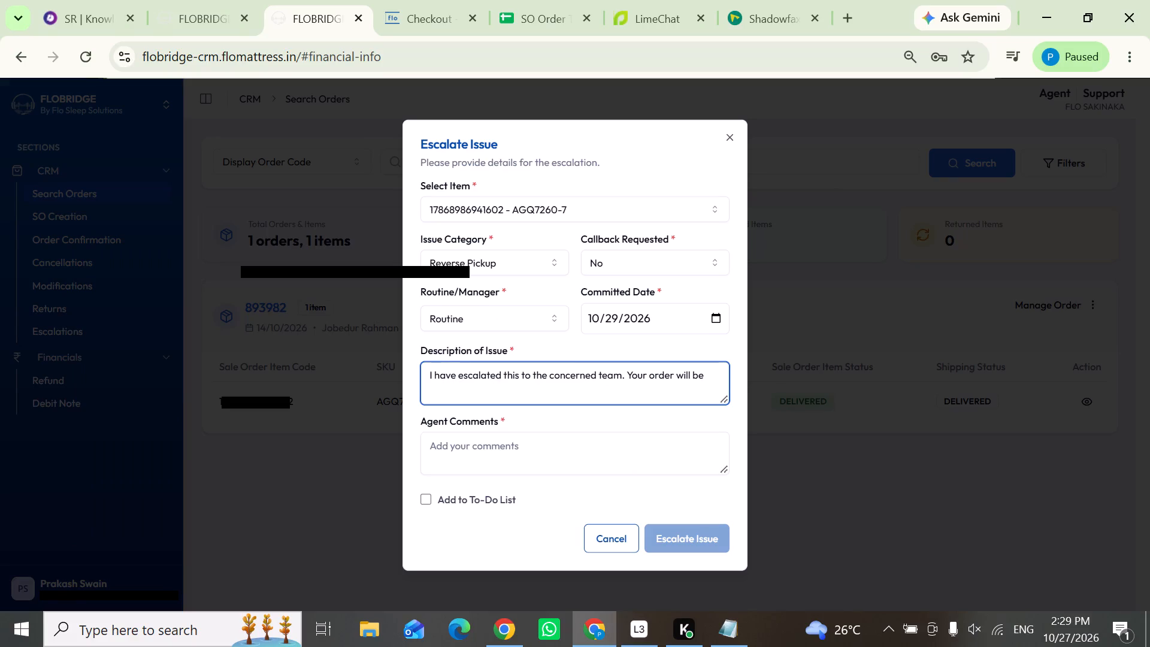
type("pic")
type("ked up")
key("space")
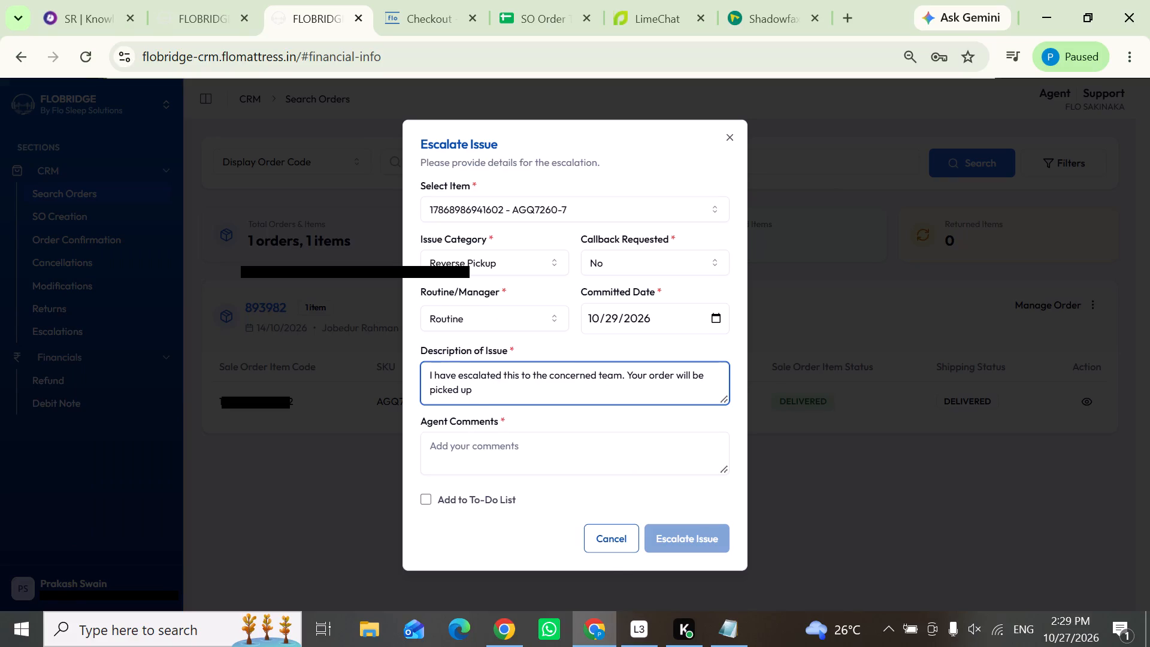
Copy the Notepad note "Will pick up in 72 hours / Prioritize the pickup" with its resolution and support labels into the agent comments and submit the escalation.
left_click(471, 451)
left_click(735, 631)
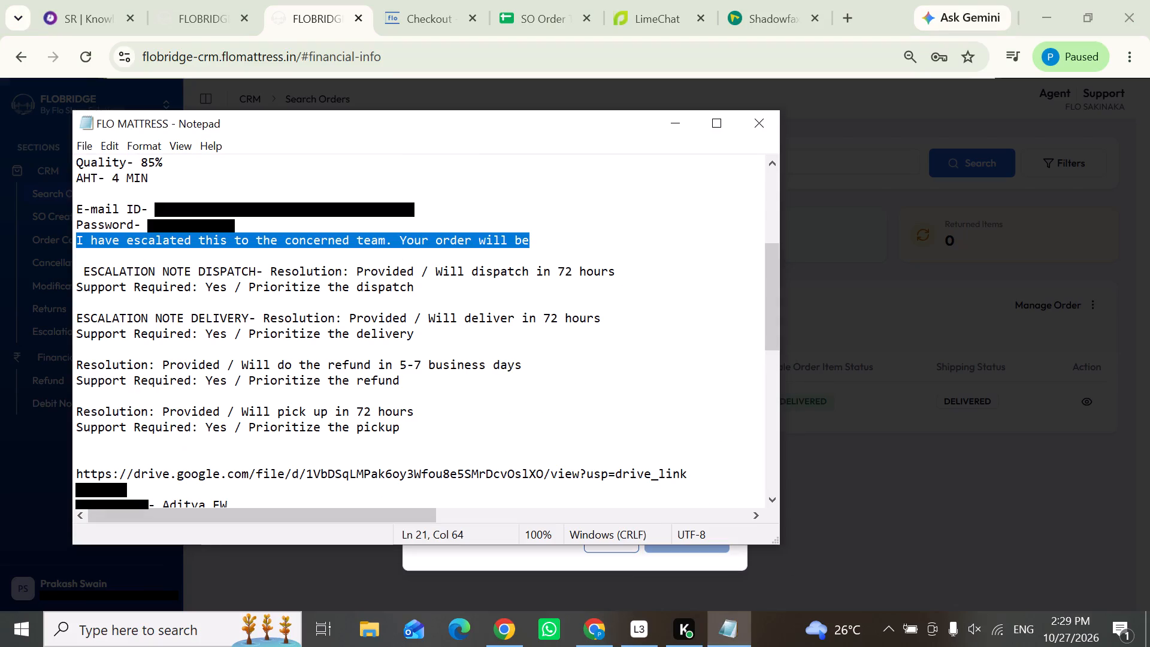
left_click_drag(77, 410, 452, 439)
key("ctrl+c")
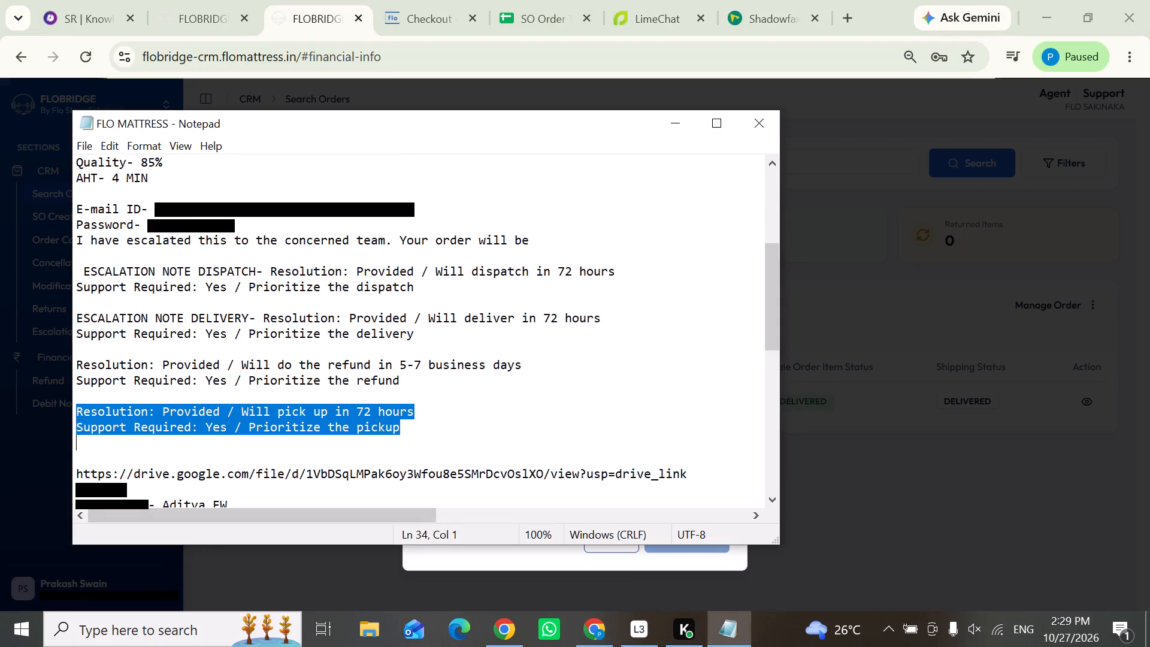
left_click(673, 126)
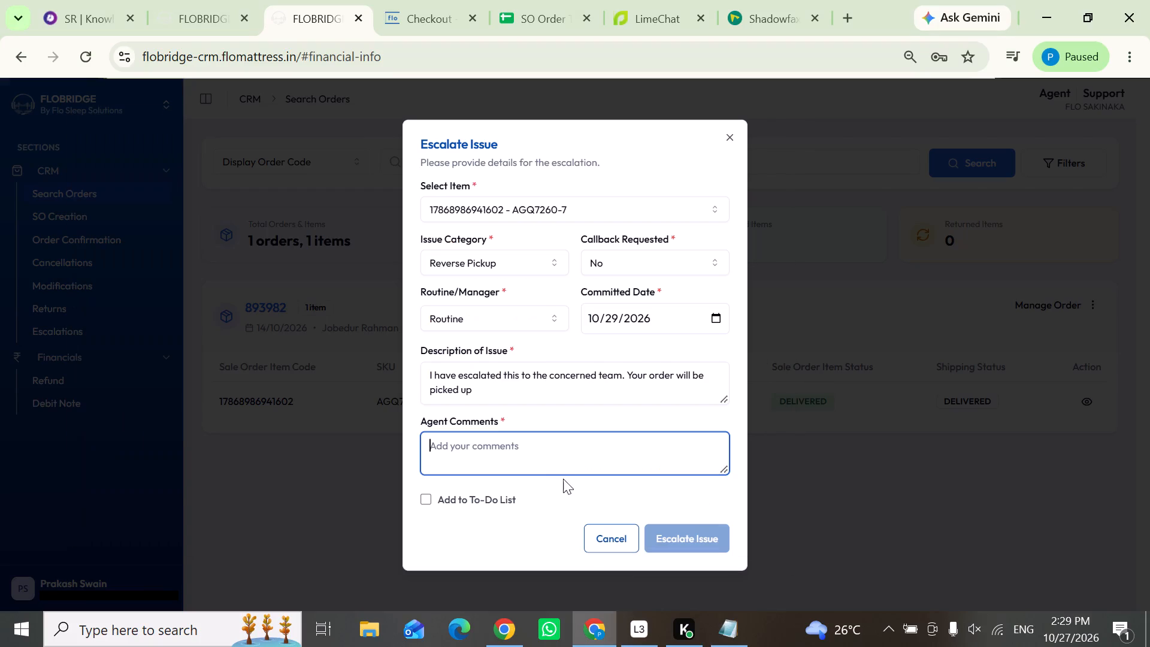
key("ctrl+v")
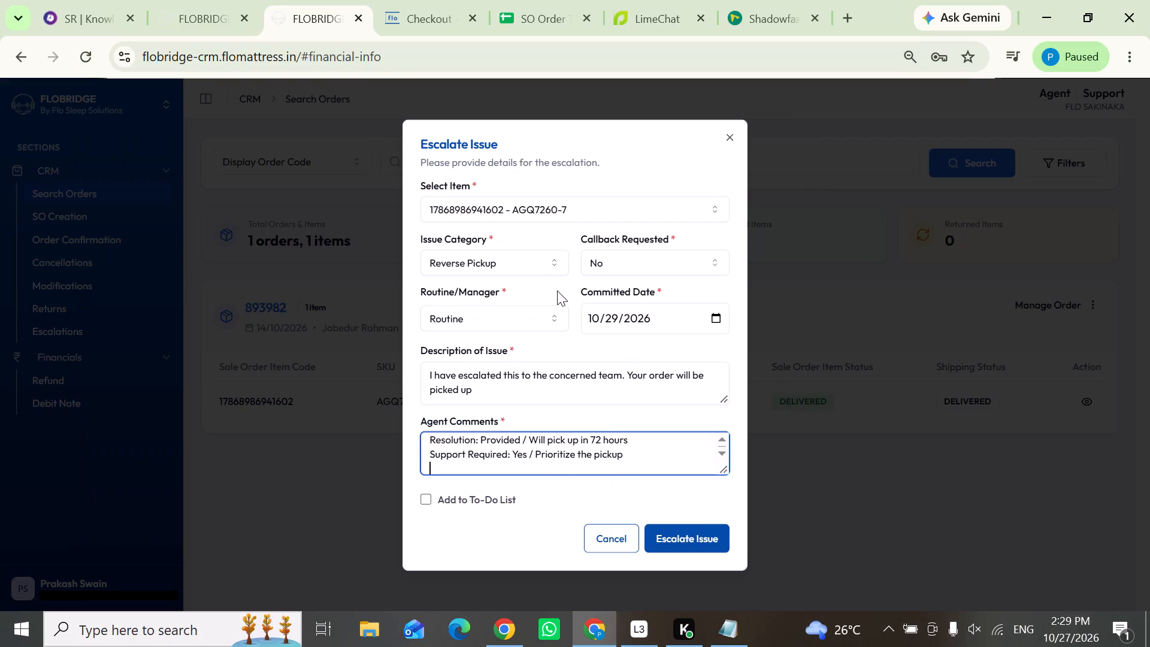
left_click(695, 542)
left_click(555, 417)
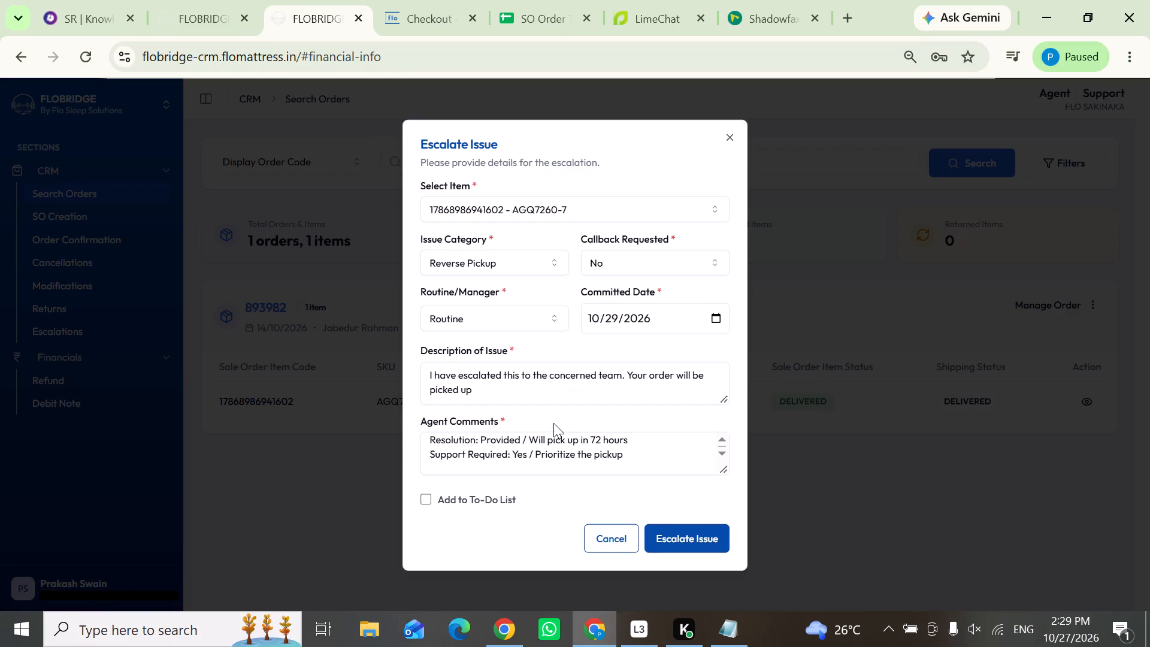
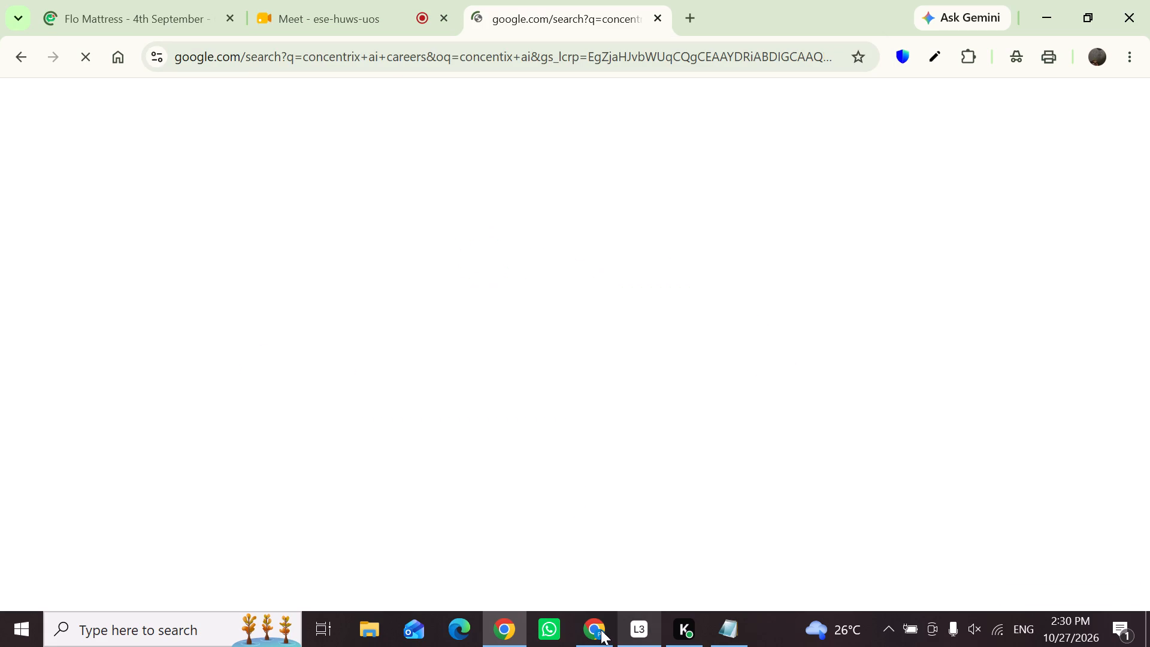
In the Knowlarity window, open the ongoing call's customer details for updating and set the disposition to Product Enquiry.
left_click(47, 0)
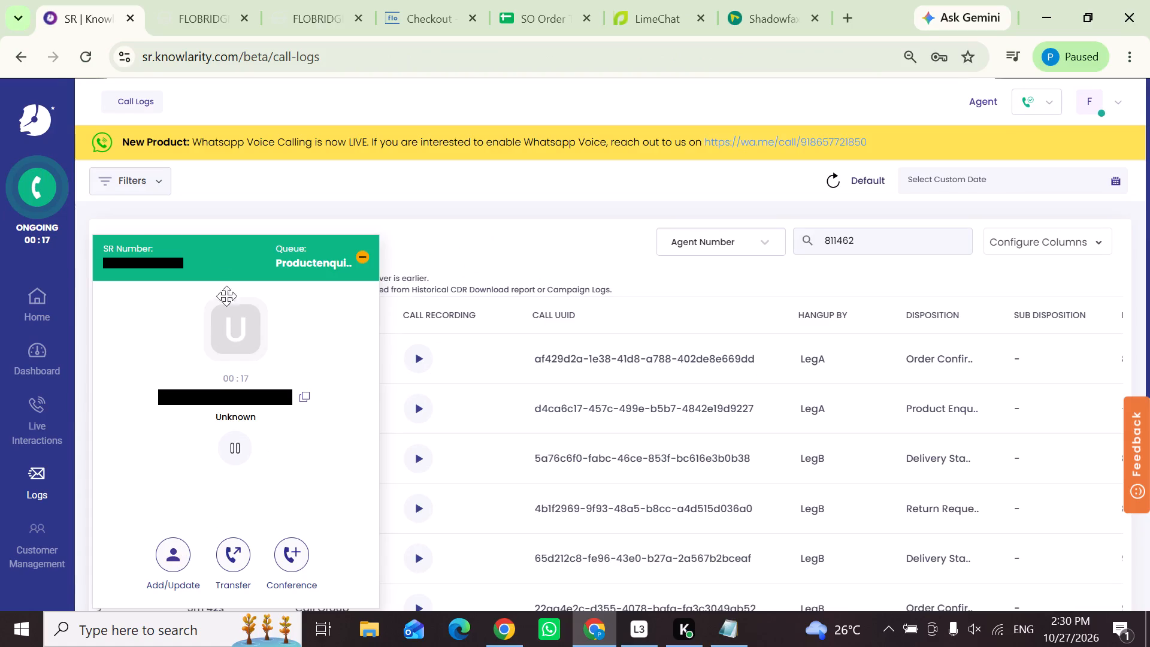
left_click_drag(224, 255, 223, 226)
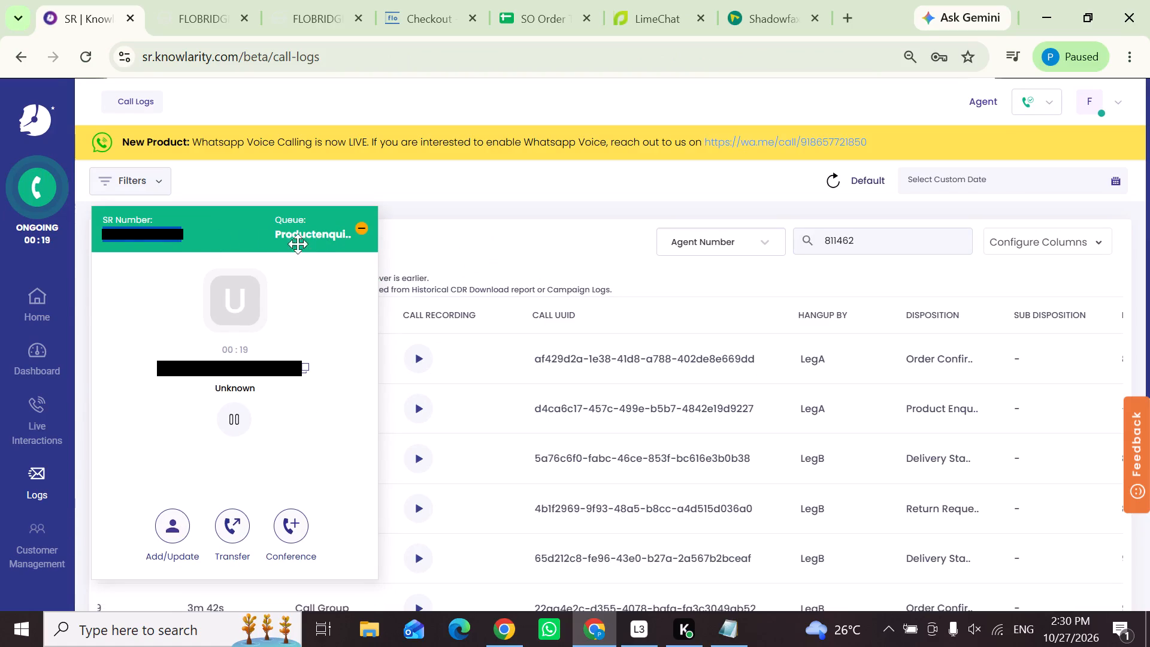
left_click(255, 234)
left_click(170, 525)
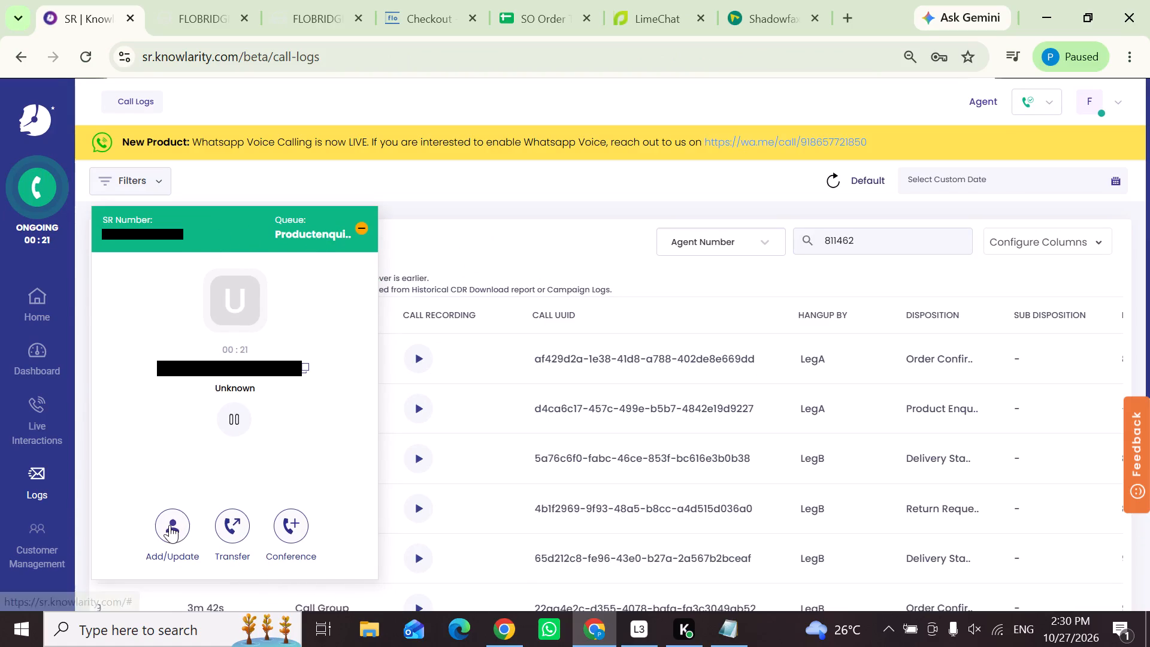
scroll(217, 440, "down", 1)
left_click(193, 463)
left_click(167, 551)
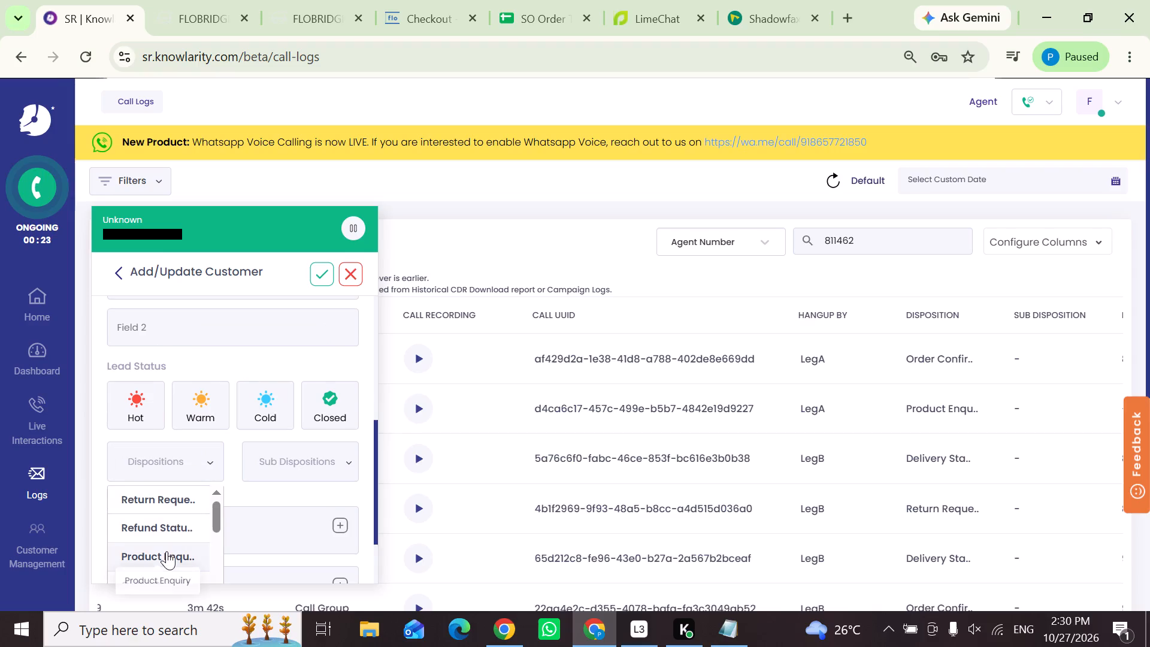
scroll(257, 468, "up", 2)
left_click(211, 347)
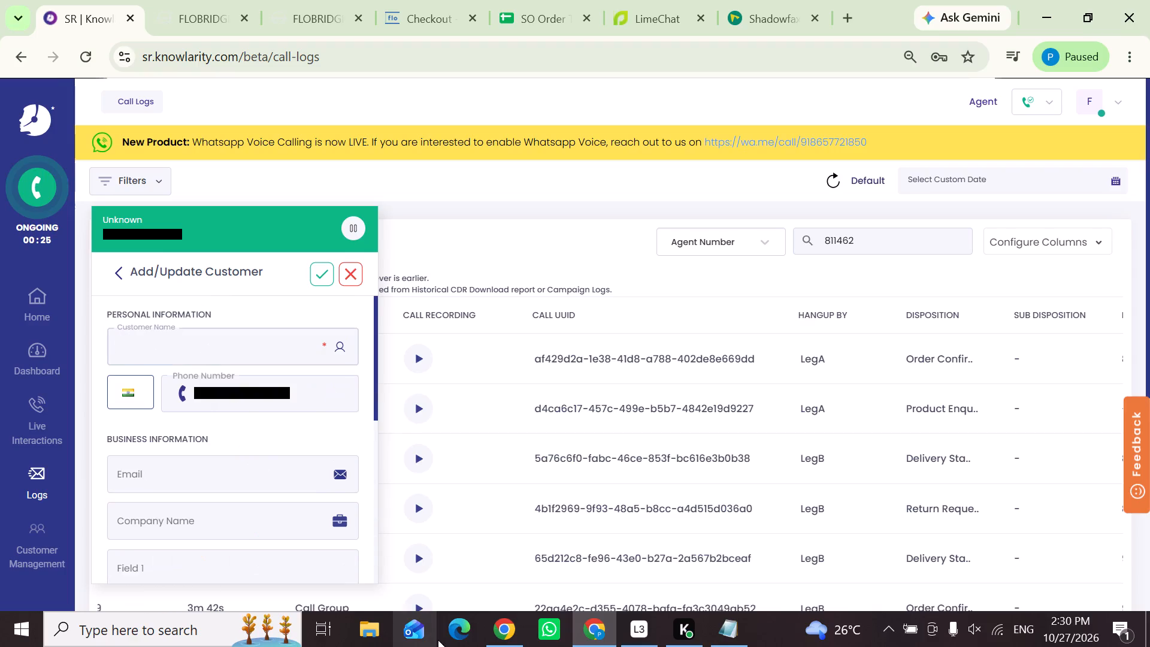
Switch to the other Chrome window and open the Concentrix Careers site from the "concentrix ai careers" search results.
left_click(501, 557)
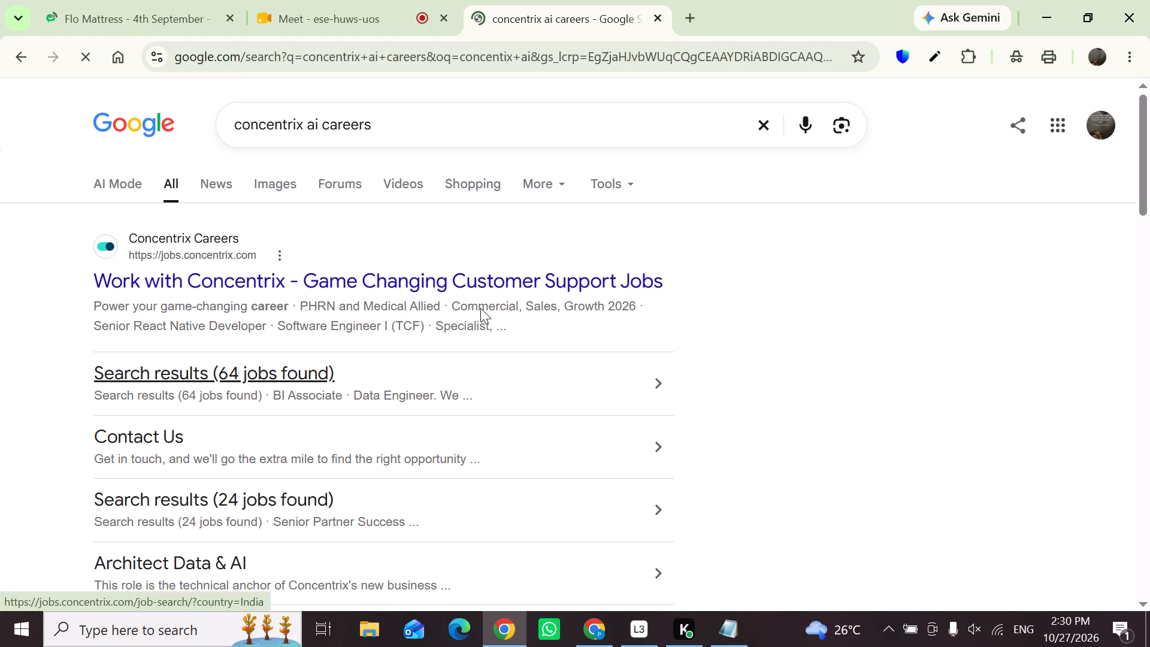
left_click(459, 279)
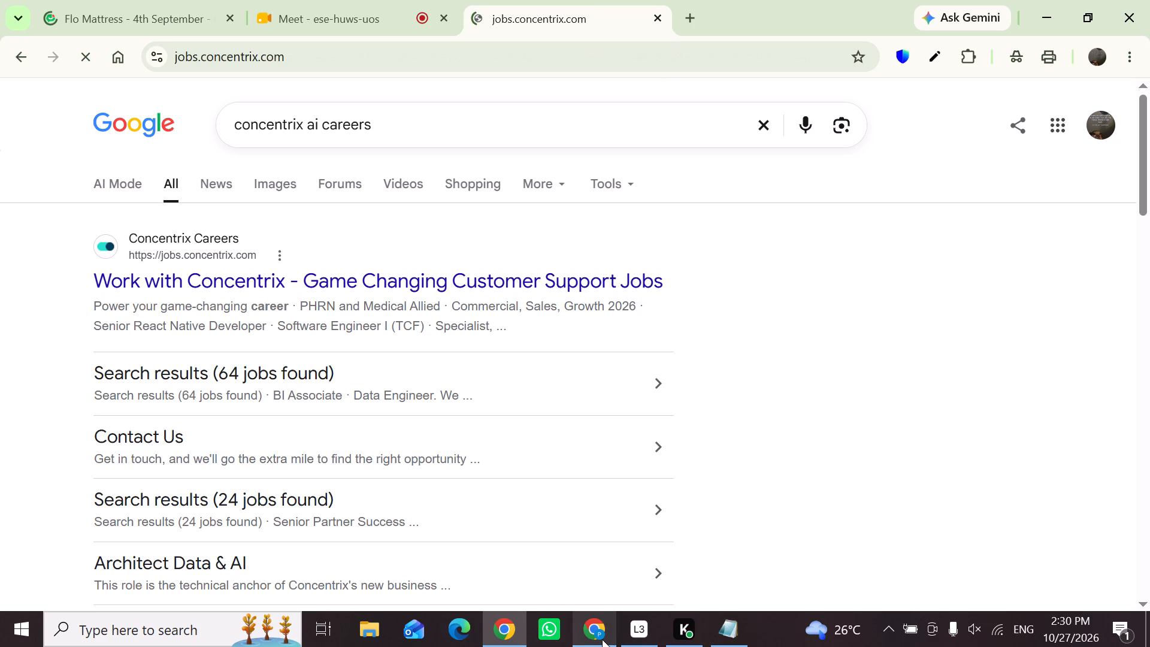
Return to the Knowlarity window, enter the caller's first name as the customer name and save the customer details.
left_click(583, 542)
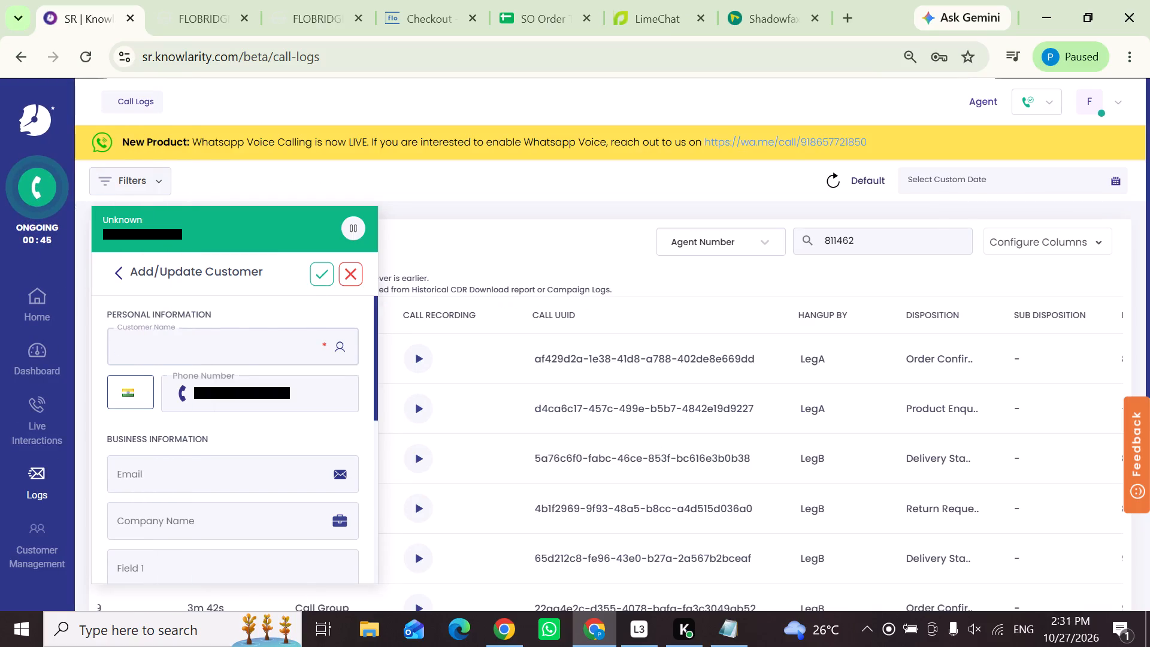
type("sunil")
left_click(312, 275)
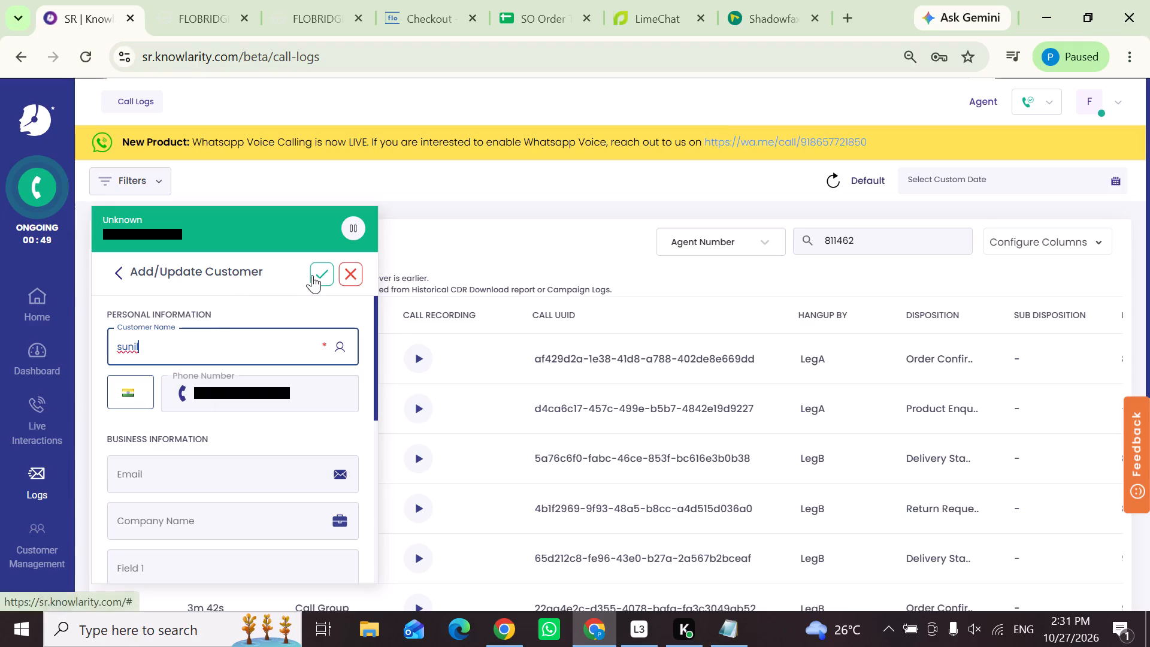